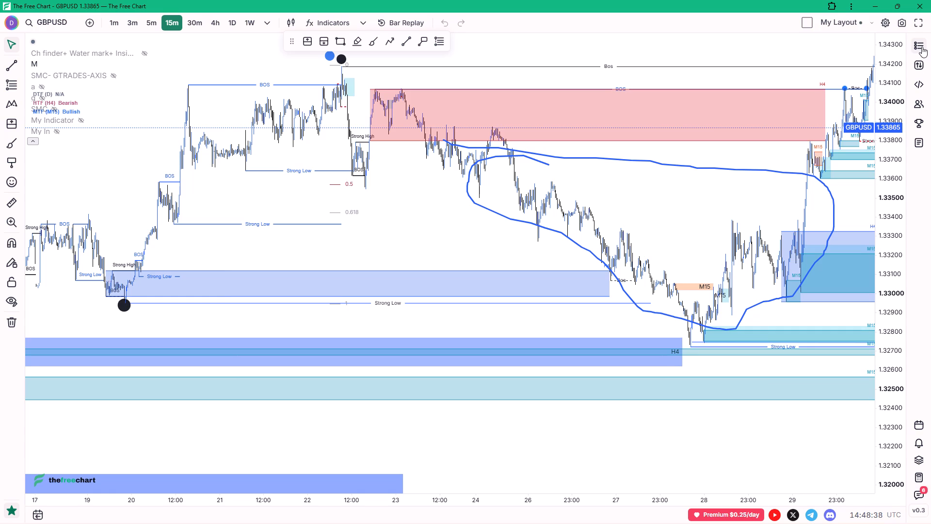
{"action": "left_click", "coordinate": [922, 47]}
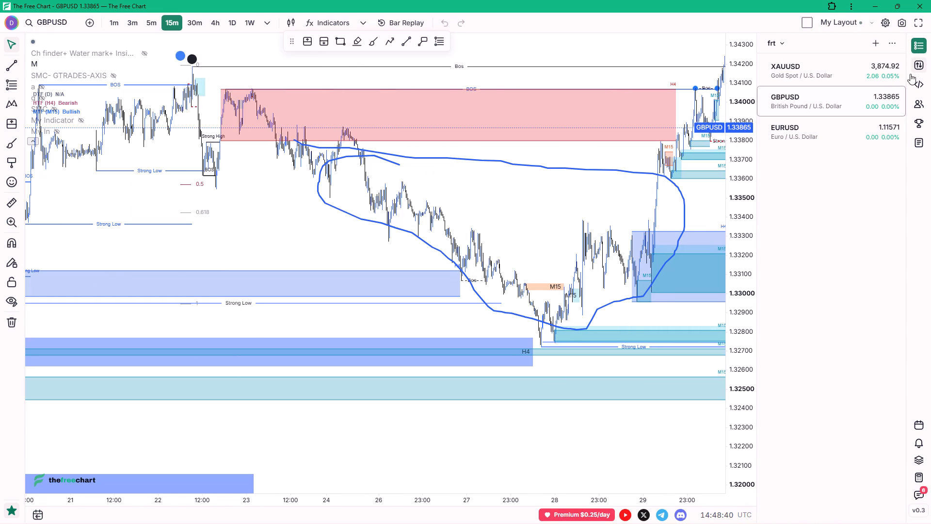
{"action": "left_click", "coordinate": [835, 71]}
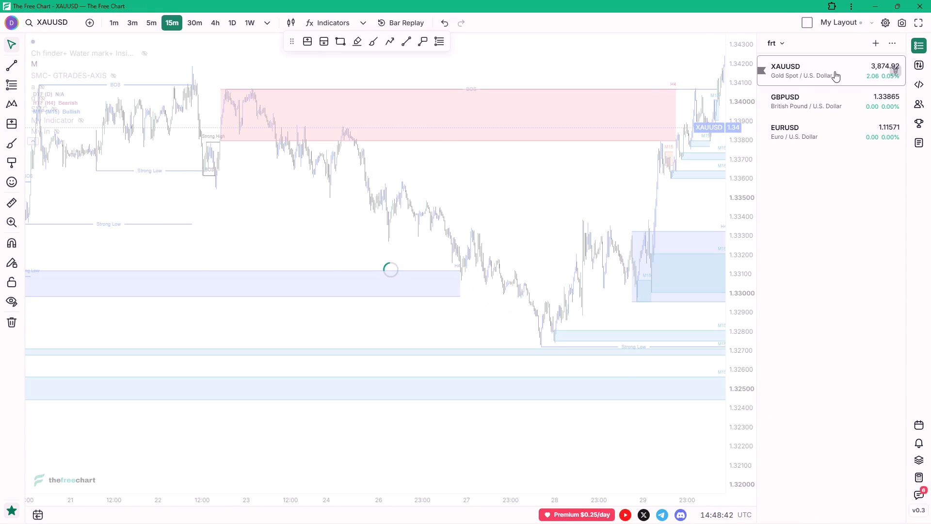
Collapse the list of indicator names on the XAUUSD chart.
{"action": "scroll", "coordinate": [562, 238], "scroll_direction": "up", "scroll_amount": 5}
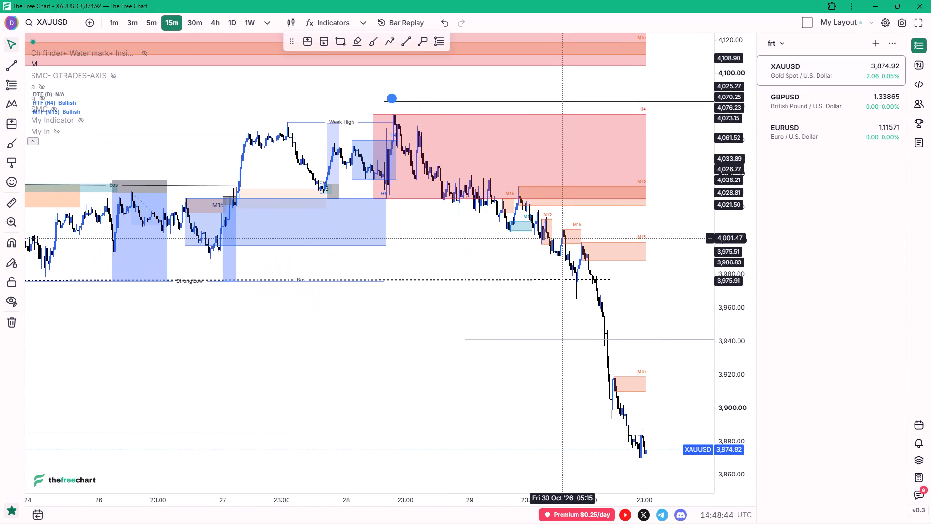
{"action": "left_click", "coordinate": [33, 140]}
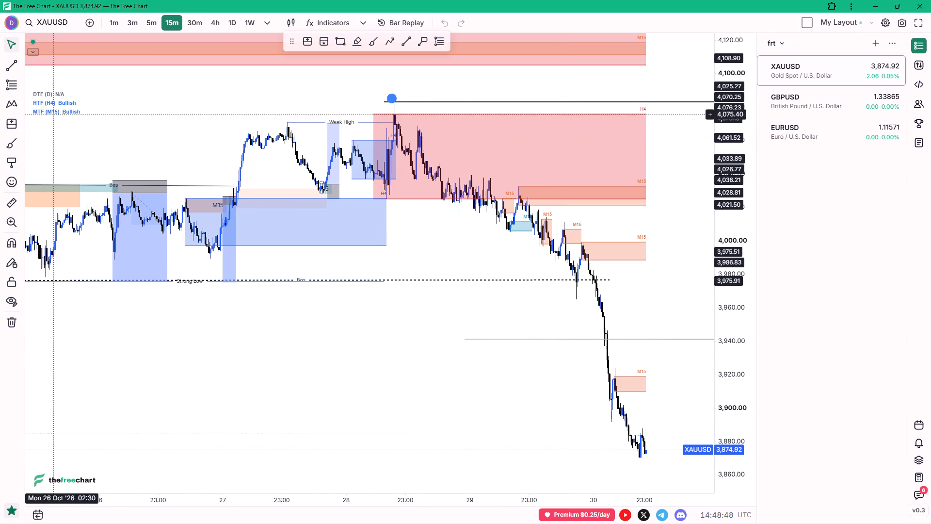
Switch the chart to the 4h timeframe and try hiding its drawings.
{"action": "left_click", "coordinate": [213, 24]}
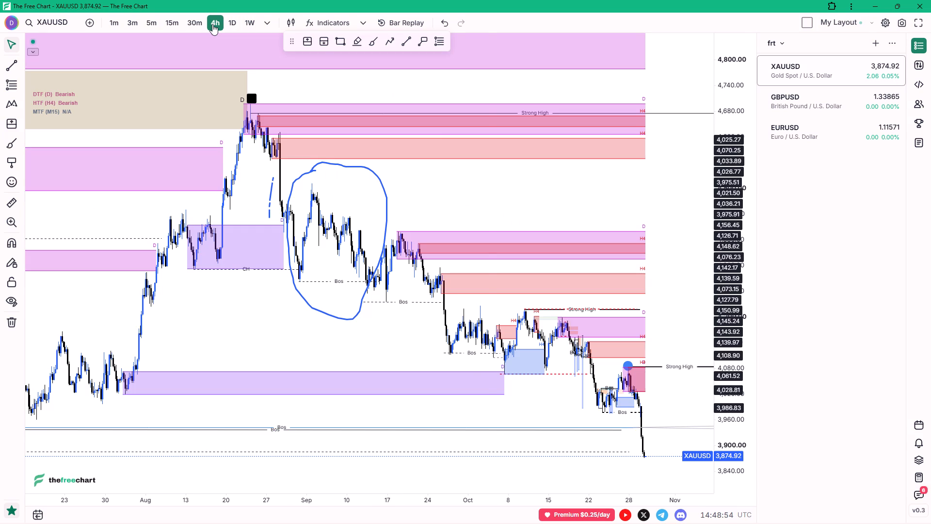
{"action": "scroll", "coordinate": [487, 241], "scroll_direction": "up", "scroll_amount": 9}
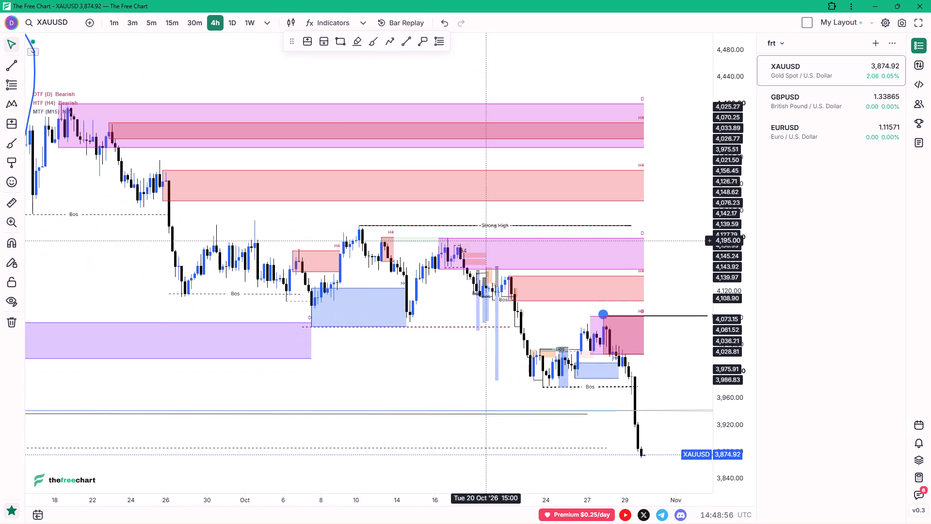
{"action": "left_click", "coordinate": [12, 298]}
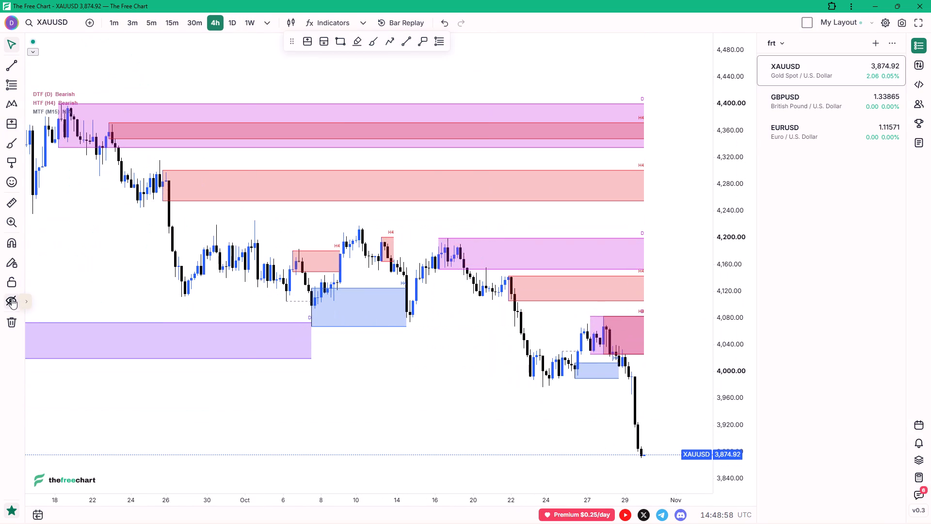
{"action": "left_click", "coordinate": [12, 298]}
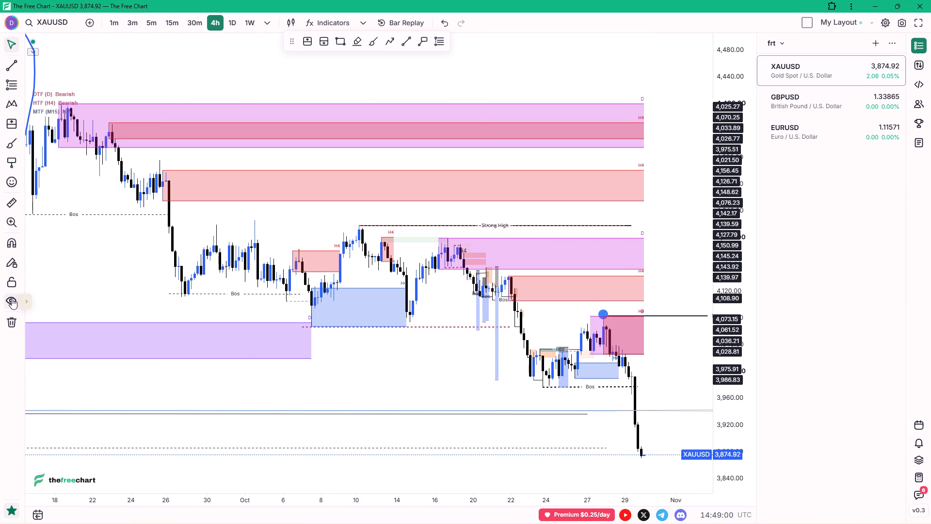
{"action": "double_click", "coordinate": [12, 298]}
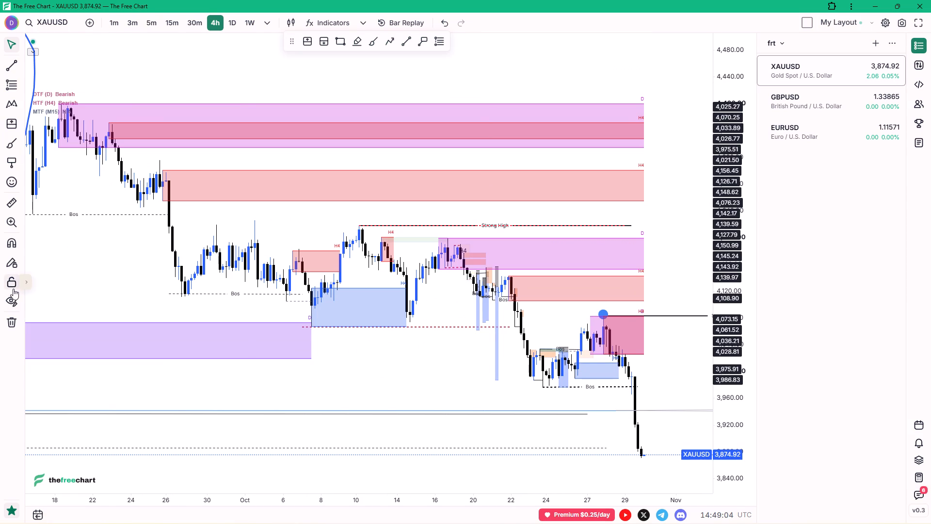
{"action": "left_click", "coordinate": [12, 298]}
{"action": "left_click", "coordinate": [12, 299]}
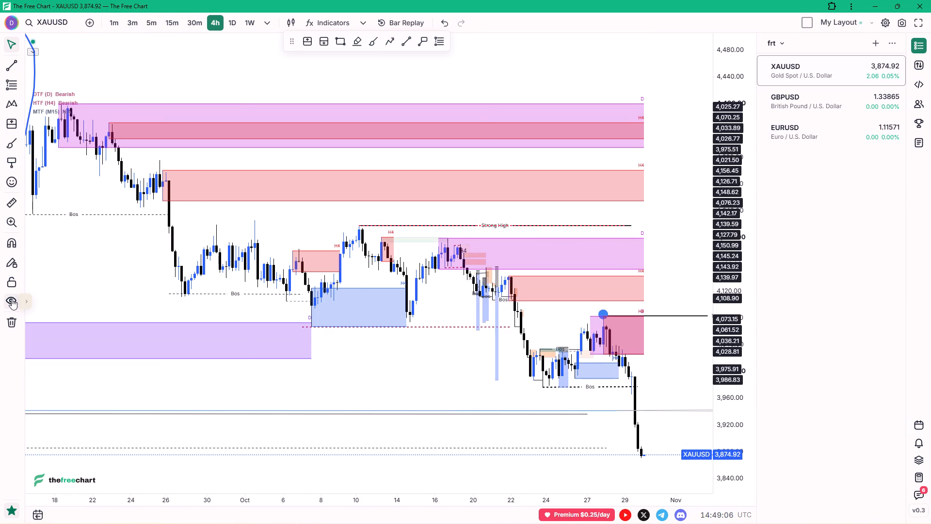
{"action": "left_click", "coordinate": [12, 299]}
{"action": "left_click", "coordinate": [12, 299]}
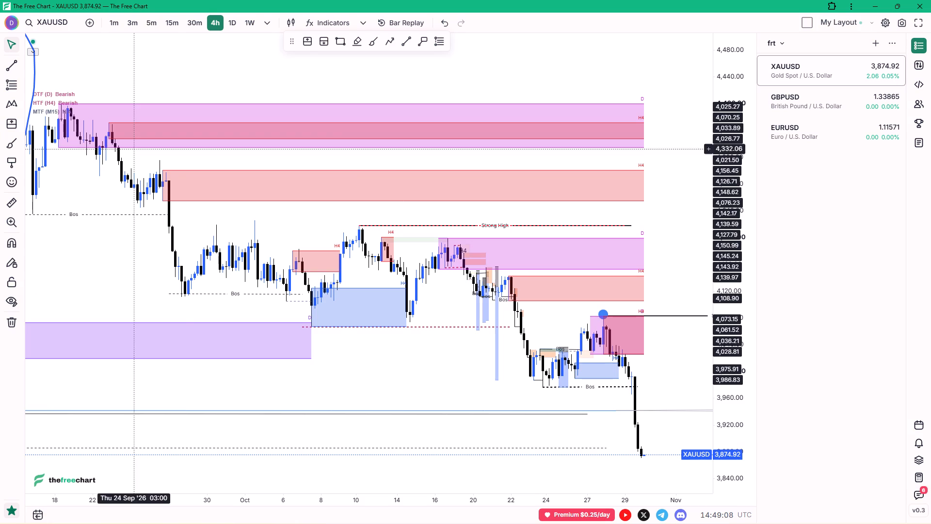
Set the XAUUSD chart to the 15m timeframe and hide all its drawings.
{"action": "left_click", "coordinate": [179, 27]}
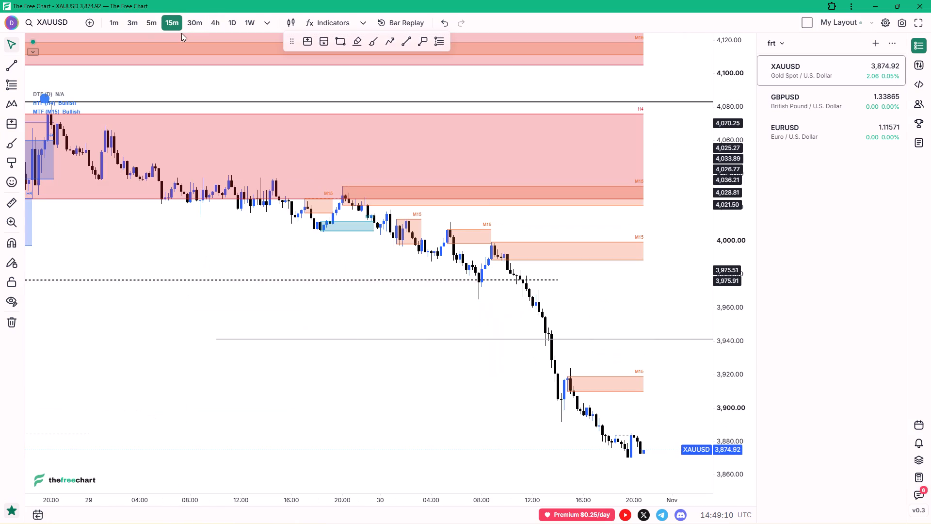
{"action": "left_click", "coordinate": [8, 298]}
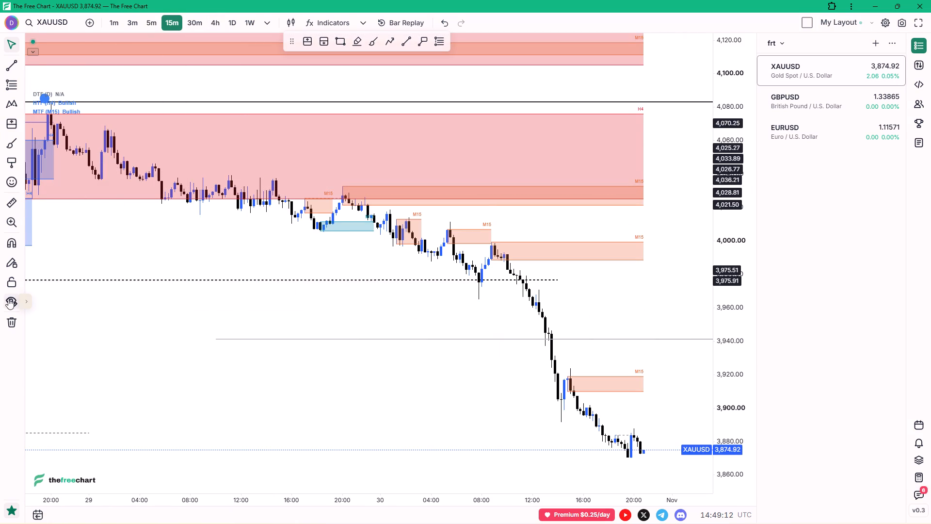
{"action": "left_click", "coordinate": [7, 296]}
{"action": "double_click", "coordinate": [7, 296]}
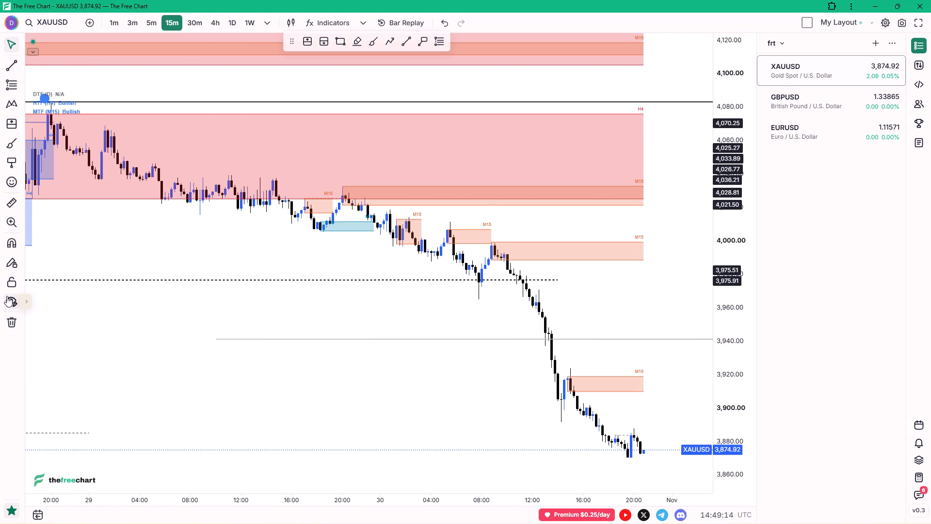
{"action": "double_click", "coordinate": [7, 296]}
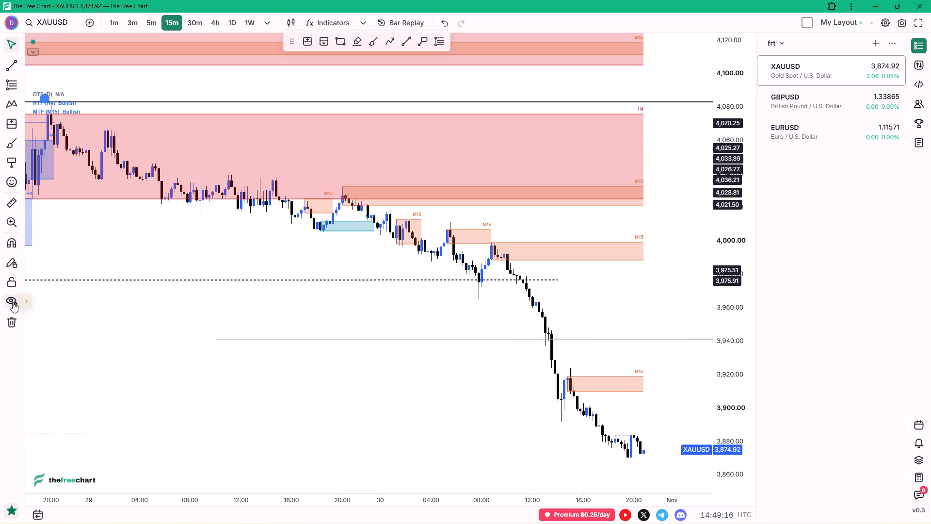
{"action": "left_click", "coordinate": [13, 302]}
{"action": "left_click", "coordinate": [13, 301]}
{"action": "left_click", "coordinate": [13, 300]}
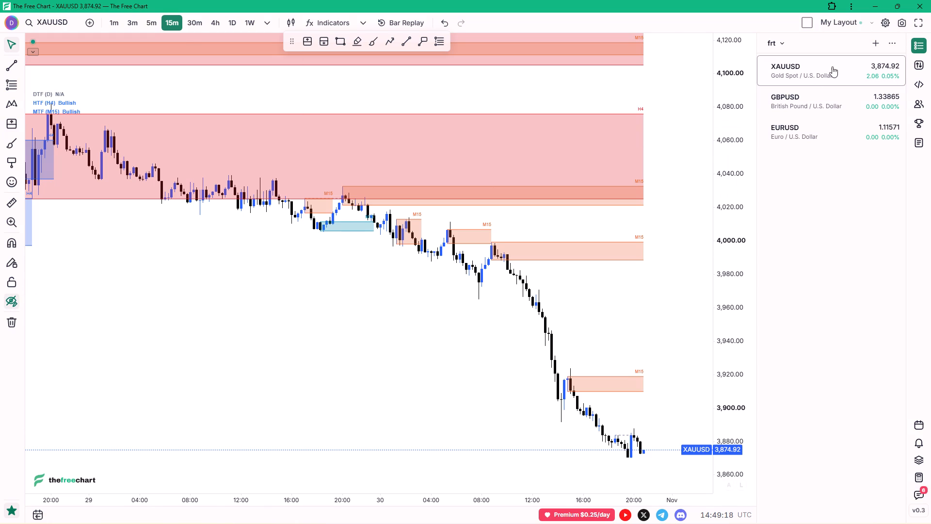
Open the Trading Simulator, choose practising on past data instead of a live session, and read the Replay Mode instructions.
{"action": "left_click", "coordinate": [924, 45]}
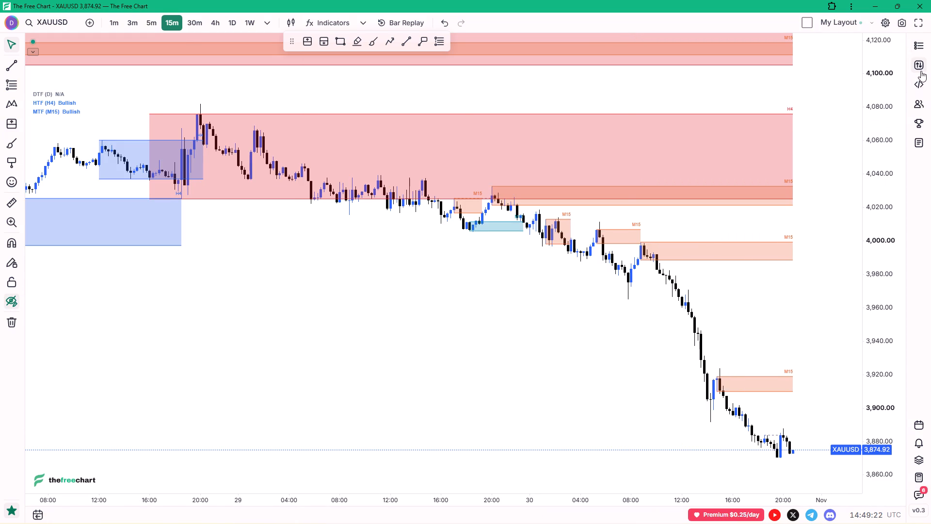
{"action": "left_click", "coordinate": [921, 71]}
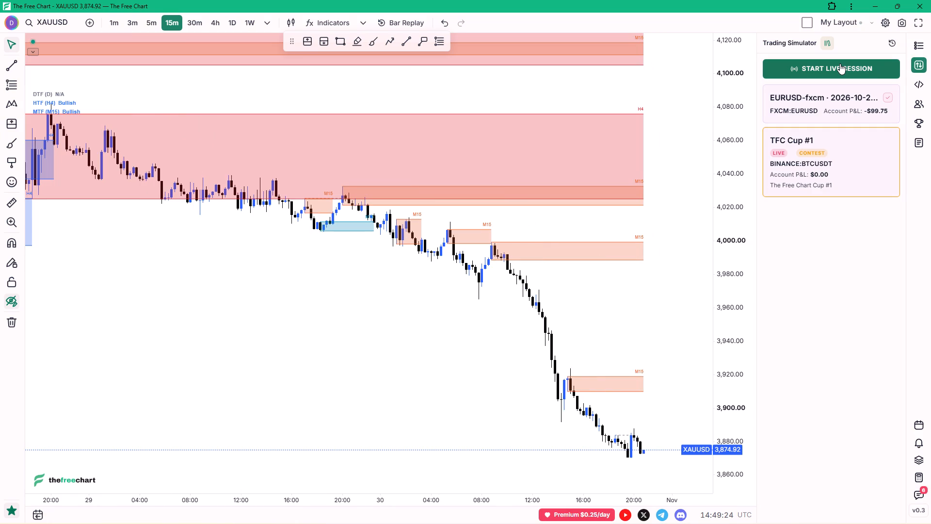
{"action": "left_click", "coordinate": [840, 64]}
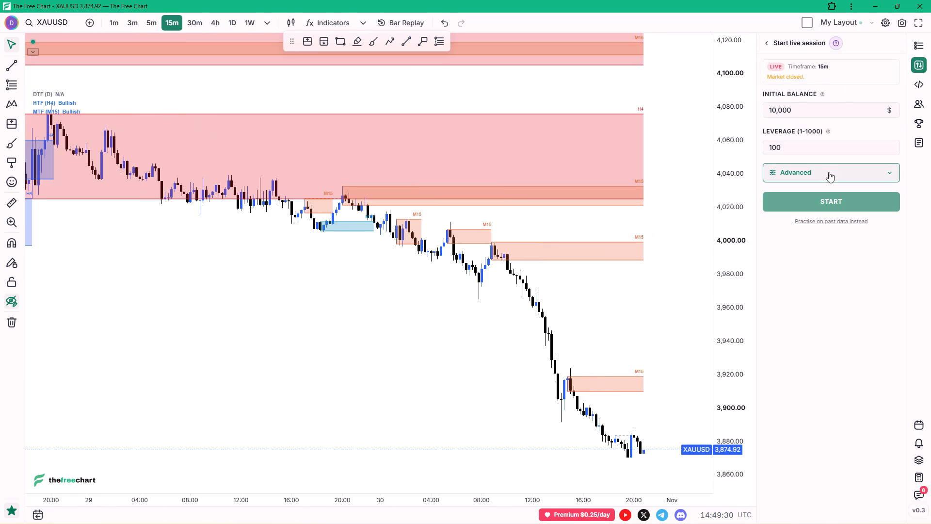
{"action": "left_click", "coordinate": [834, 222]}
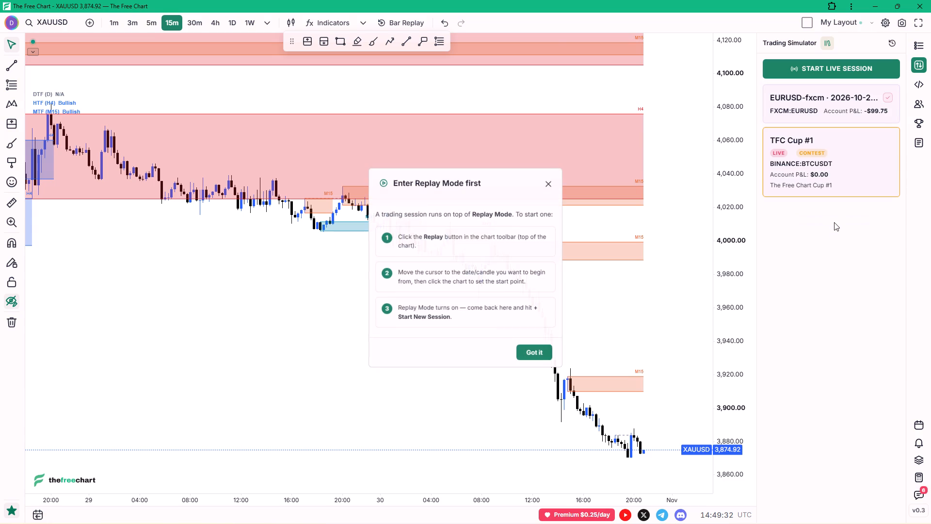
{"action": "scroll", "coordinate": [453, 244], "scroll_direction": "down", "scroll_amount": 5}
{"action": "scroll", "coordinate": [454, 247], "scroll_direction": "up", "scroll_amount": 1}
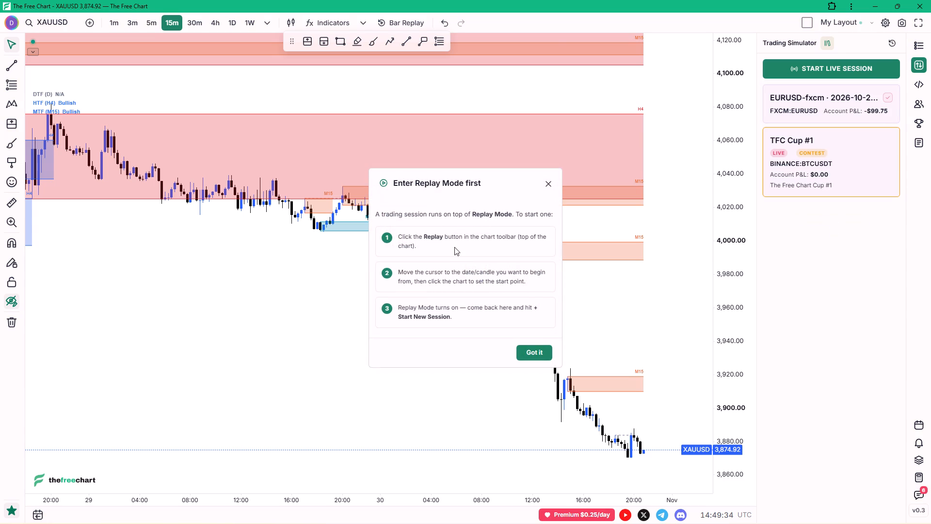
{"action": "scroll", "coordinate": [454, 247], "scroll_direction": "up", "scroll_amount": 3}
{"action": "left_click", "coordinate": [531, 351]}
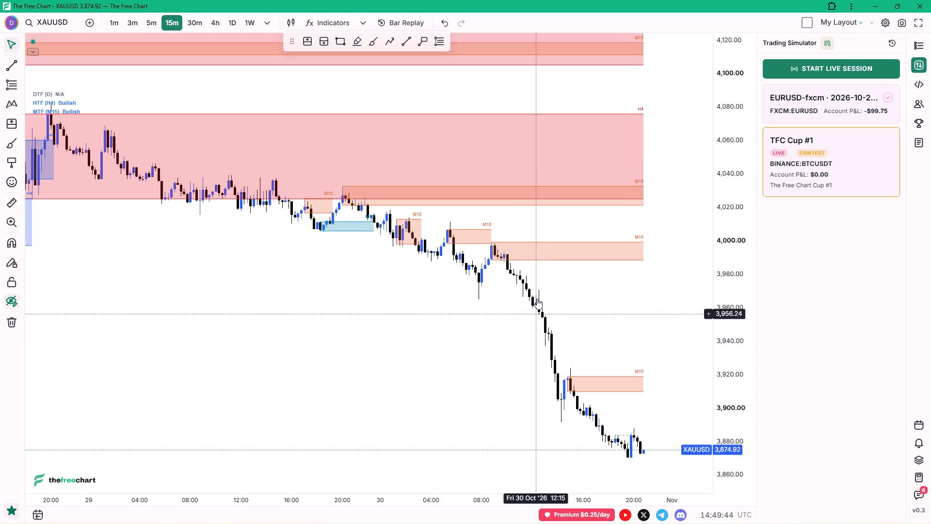
Enter Bar Replay on the XAUUSD chart with the start point at Fri 16 Oct '26 18:00.
{"action": "scroll", "coordinate": [537, 287], "scroll_direction": "down", "scroll_amount": 5}
{"action": "left_click", "coordinate": [413, 27]}
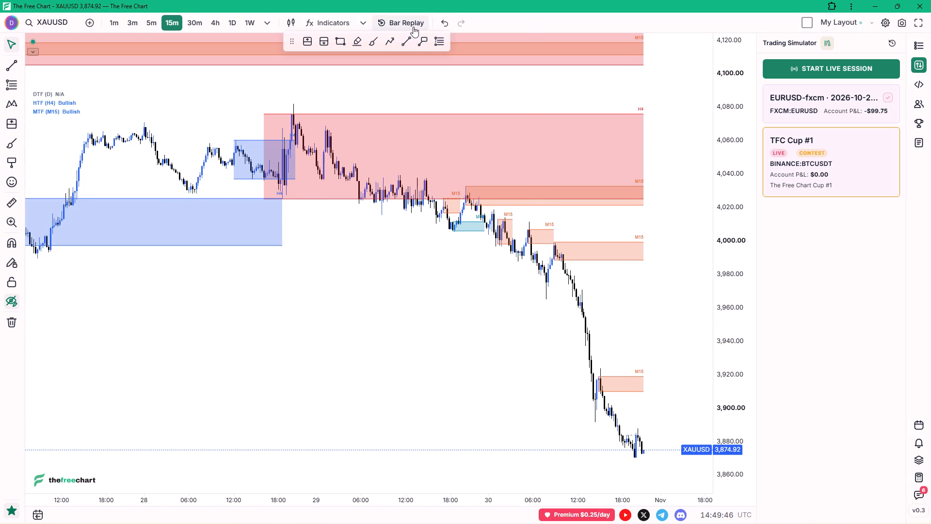
{"action": "scroll", "coordinate": [392, 172], "scroll_direction": "down", "scroll_amount": 5}
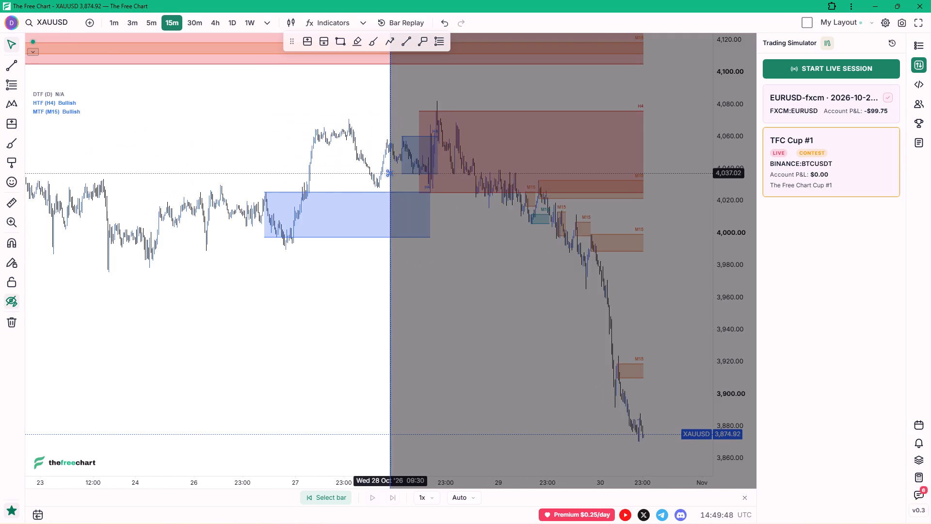
{"action": "scroll", "coordinate": [390, 173], "scroll_direction": "down", "scroll_amount": 19}
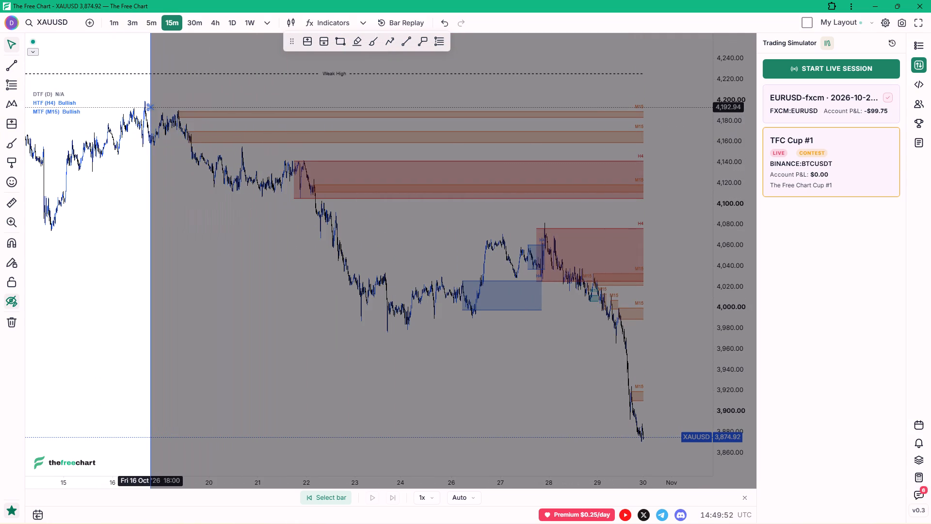
{"action": "left_click", "coordinate": [150, 107]}
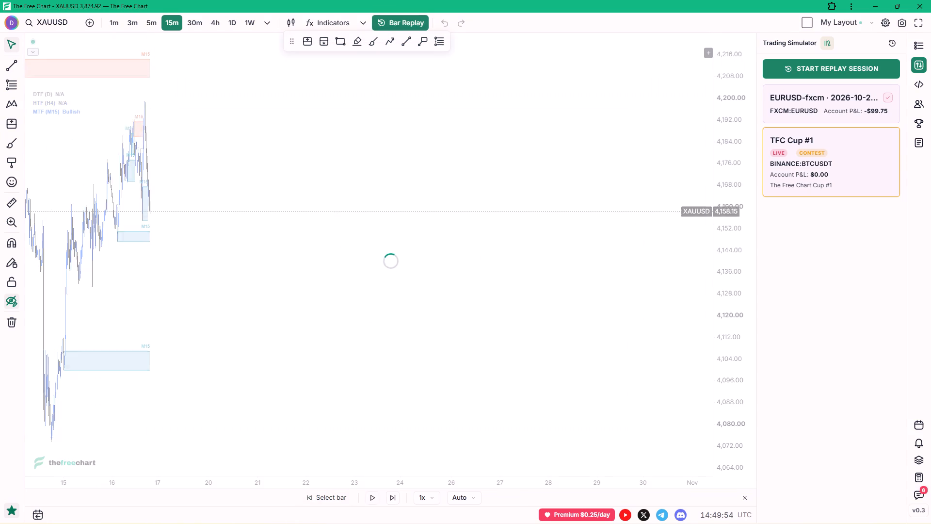
Open the setup for a new replay trading session and expand its advanced settings.
{"action": "right_click", "coordinate": [251, 147]}
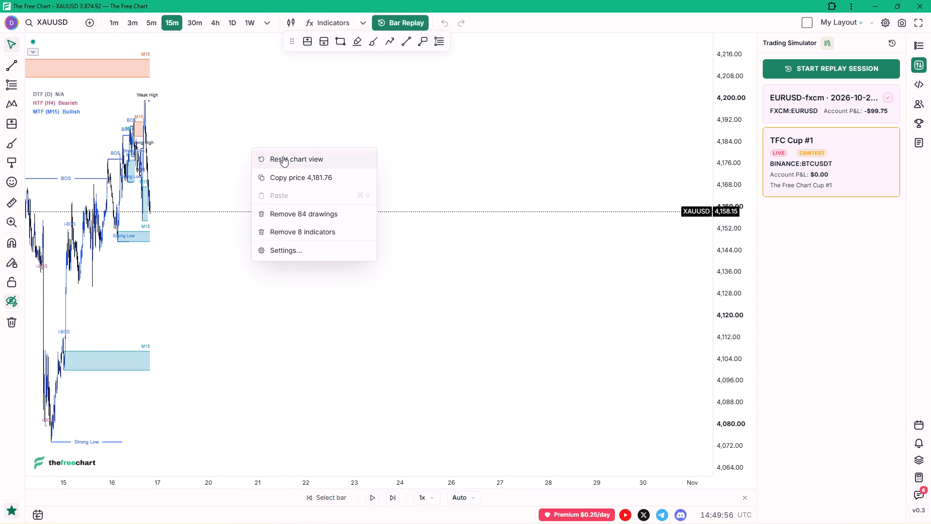
{"action": "left_click", "coordinate": [283, 156]}
{"action": "scroll", "coordinate": [590, 191], "scroll_direction": "up", "scroll_amount": 4}
{"action": "left_click_drag", "start_coordinate": [650, 179], "coordinate": [524, 196]}
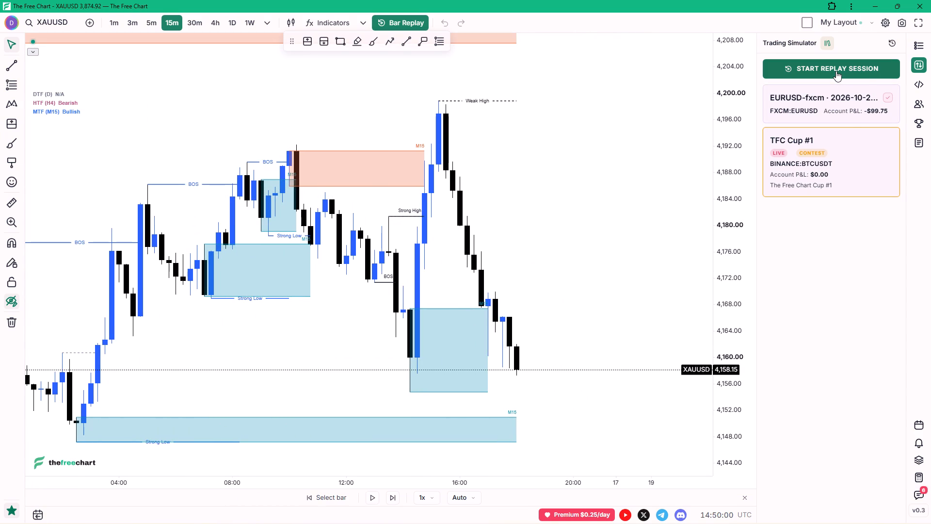
{"action": "left_click", "coordinate": [836, 71]}
{"action": "left_click", "coordinate": [830, 82]}
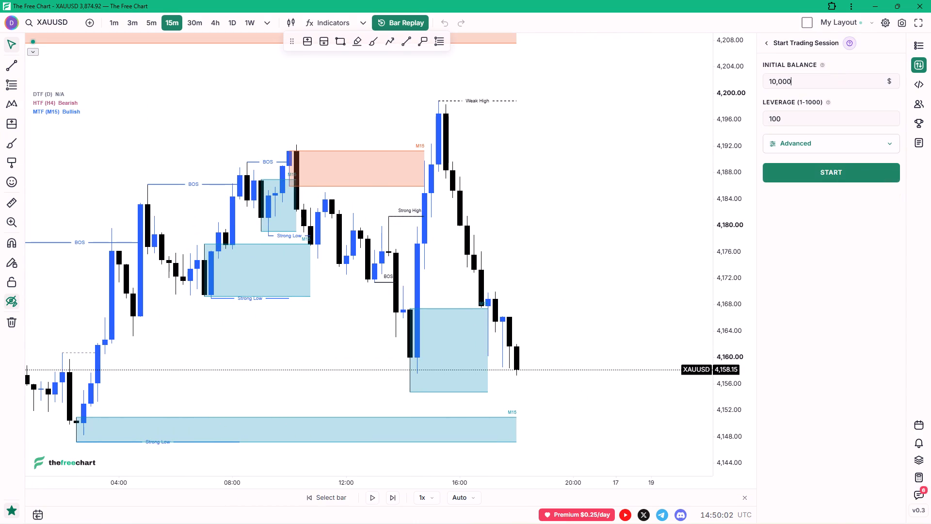
{"action": "left_click", "coordinate": [822, 118]}
{"action": "left_click", "coordinate": [827, 148]}
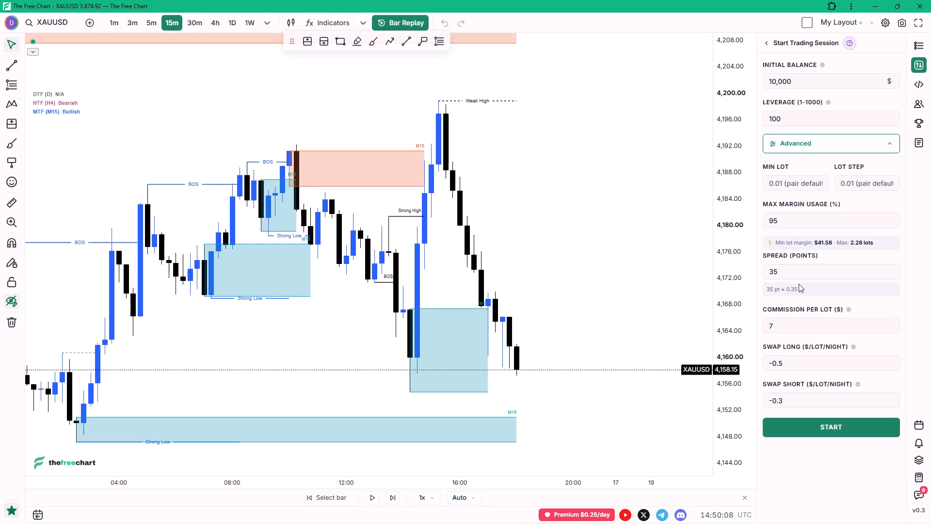
Open the commission per lot value of the new trading session for editing.
{"action": "left_click_drag", "start_coordinate": [787, 327], "coordinate": [787, 327]}
{"action": "left_click_drag", "start_coordinate": [787, 327], "coordinate": [766, 326]}
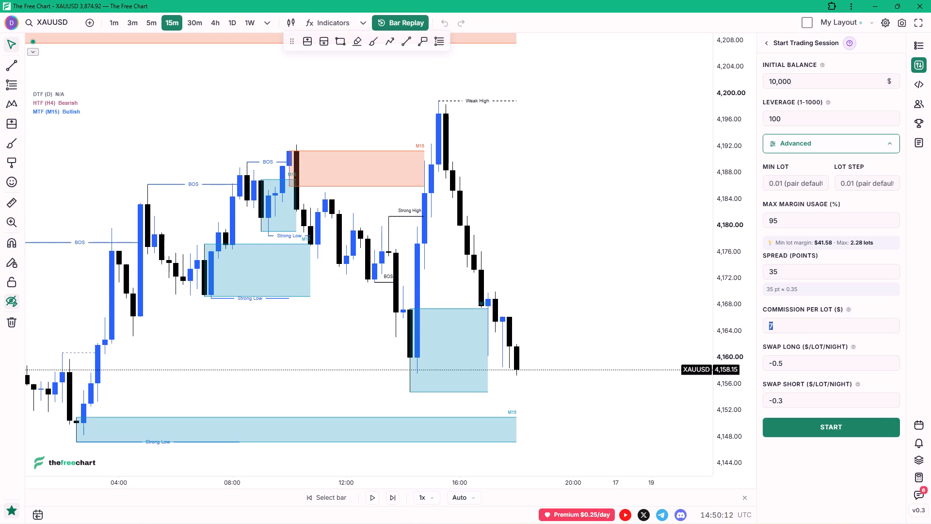
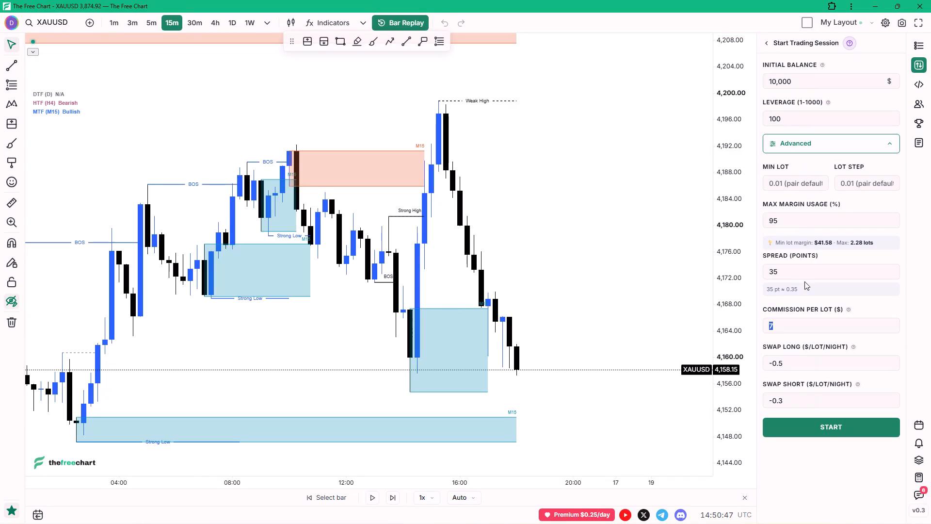
Set the commission per lot to $3, collapse the advanced settings and start the trading session.
{"action": "scroll", "coordinate": [814, 328], "scroll_direction": "down", "scroll_amount": 4}
{"action": "key", "text": "3"}
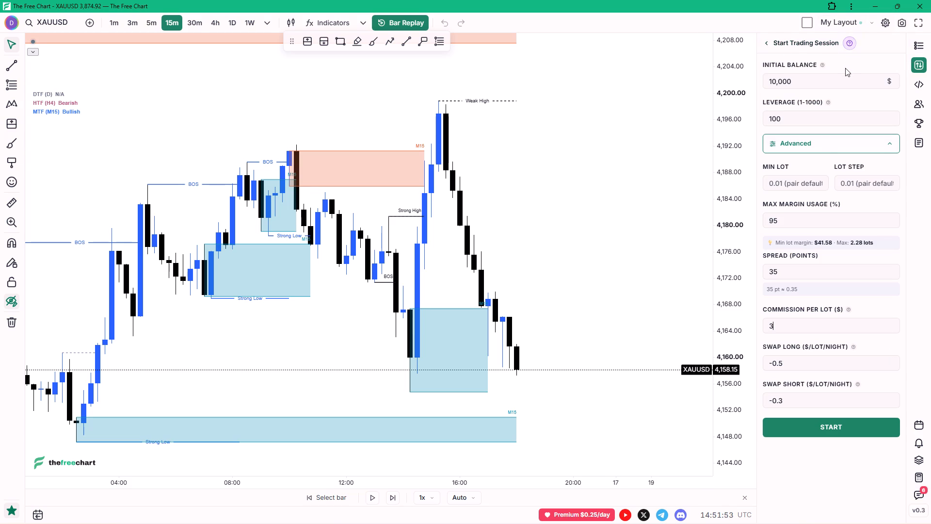
{"action": "left_click", "coordinate": [819, 147]}
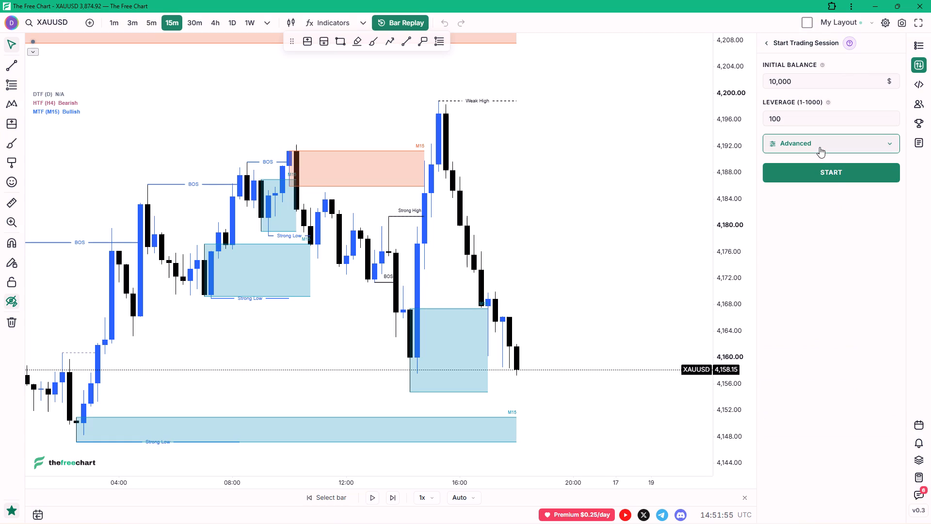
{"action": "left_click", "coordinate": [833, 174]}
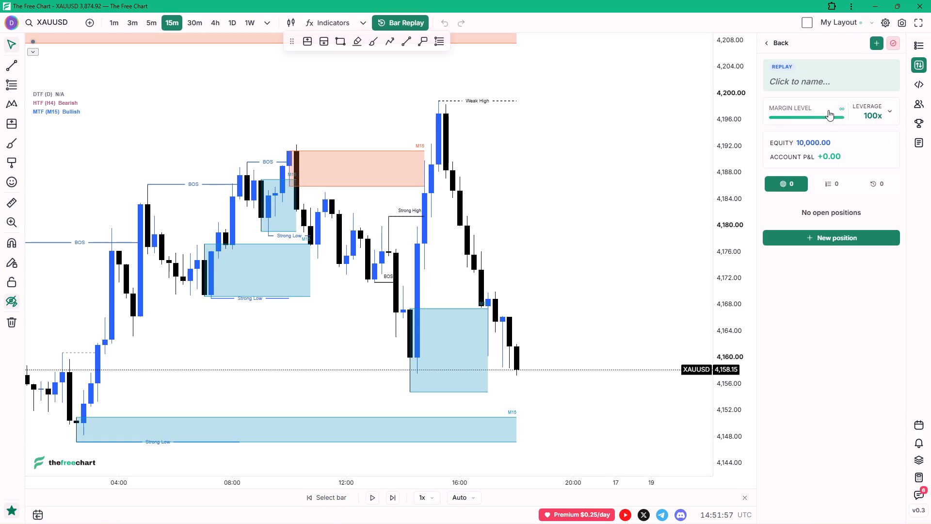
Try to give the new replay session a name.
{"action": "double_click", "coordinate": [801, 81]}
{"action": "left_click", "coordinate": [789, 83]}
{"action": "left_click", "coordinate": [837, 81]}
Open a new position ticket in the session and check its order type options.
{"action": "left_click", "coordinate": [828, 240]}
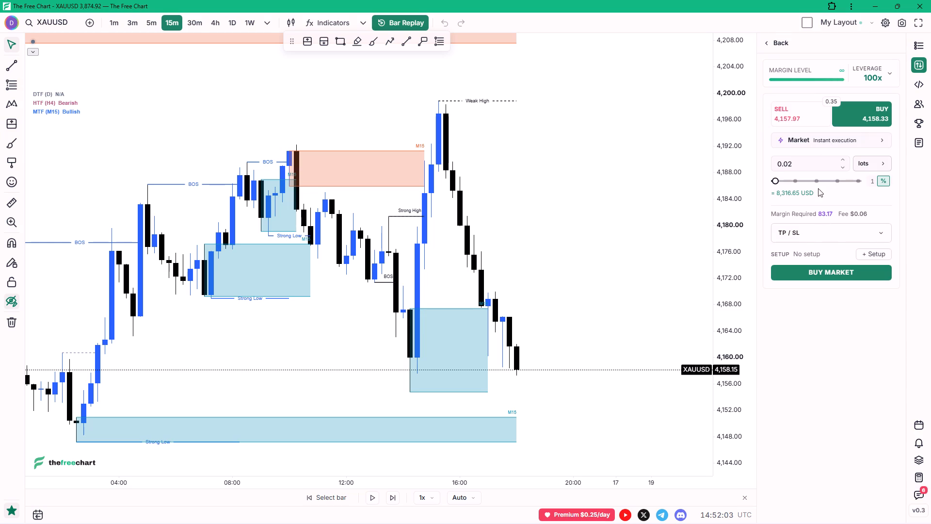
{"action": "left_click", "coordinate": [849, 142]}
{"action": "left_click", "coordinate": [643, 166]}
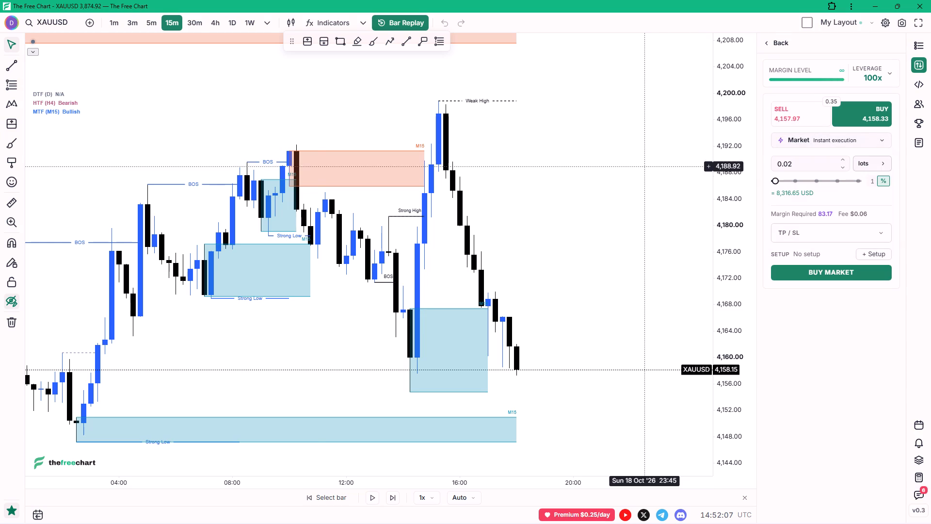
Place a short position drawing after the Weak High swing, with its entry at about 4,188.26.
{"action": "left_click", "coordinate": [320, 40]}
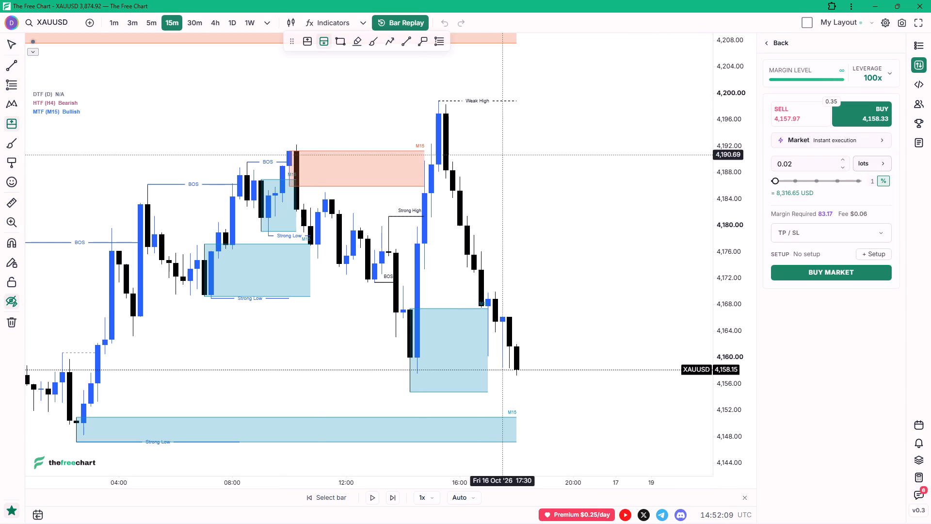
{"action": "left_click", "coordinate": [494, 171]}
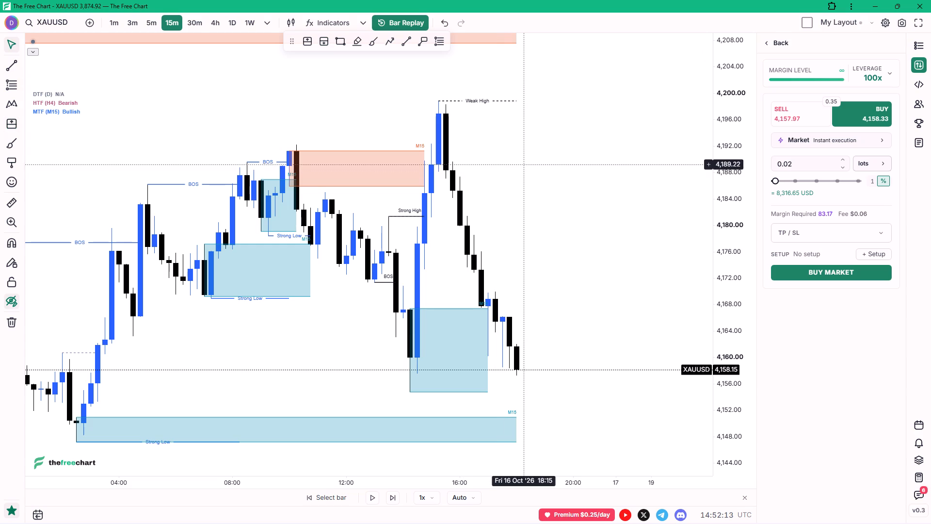
Show the hidden drawings on the chart.
{"action": "left_click", "coordinate": [12, 303]}
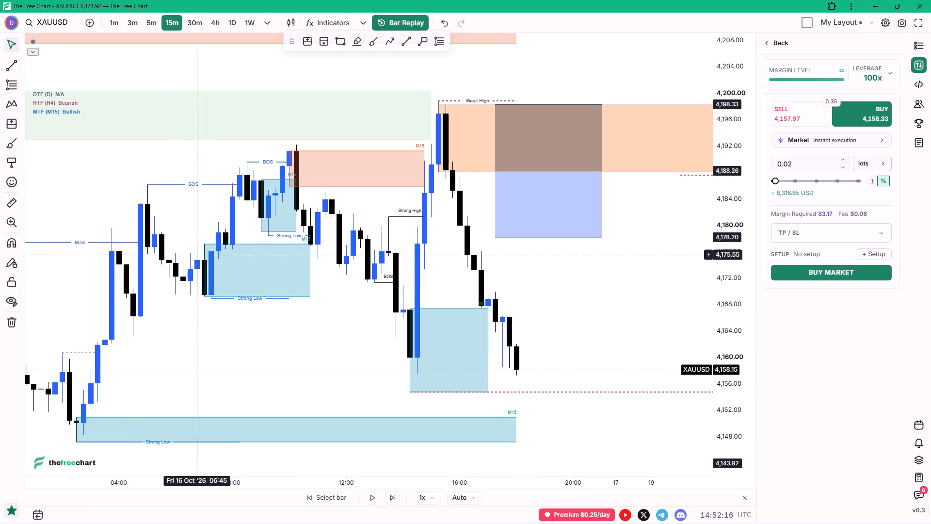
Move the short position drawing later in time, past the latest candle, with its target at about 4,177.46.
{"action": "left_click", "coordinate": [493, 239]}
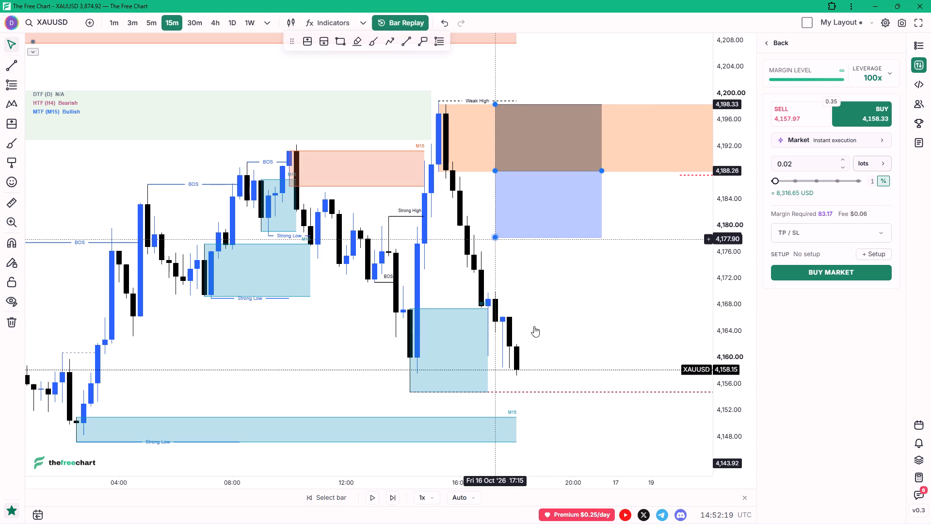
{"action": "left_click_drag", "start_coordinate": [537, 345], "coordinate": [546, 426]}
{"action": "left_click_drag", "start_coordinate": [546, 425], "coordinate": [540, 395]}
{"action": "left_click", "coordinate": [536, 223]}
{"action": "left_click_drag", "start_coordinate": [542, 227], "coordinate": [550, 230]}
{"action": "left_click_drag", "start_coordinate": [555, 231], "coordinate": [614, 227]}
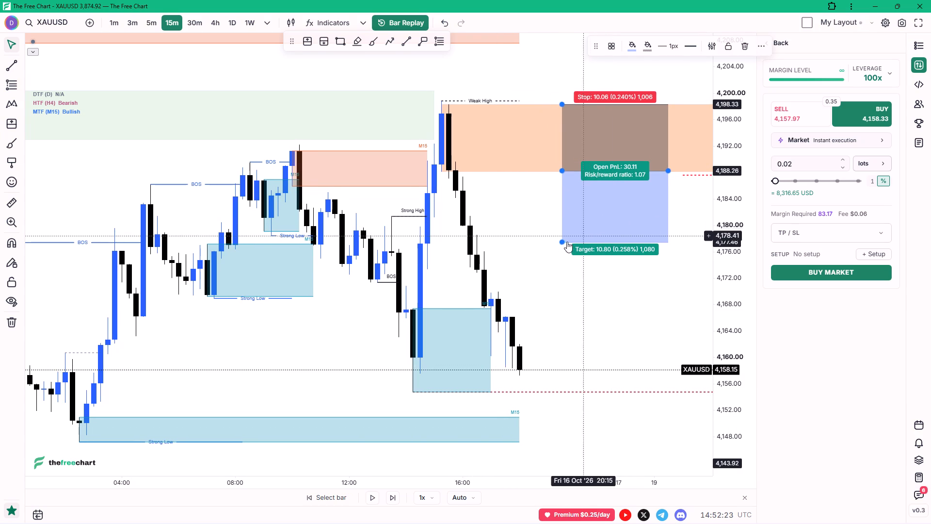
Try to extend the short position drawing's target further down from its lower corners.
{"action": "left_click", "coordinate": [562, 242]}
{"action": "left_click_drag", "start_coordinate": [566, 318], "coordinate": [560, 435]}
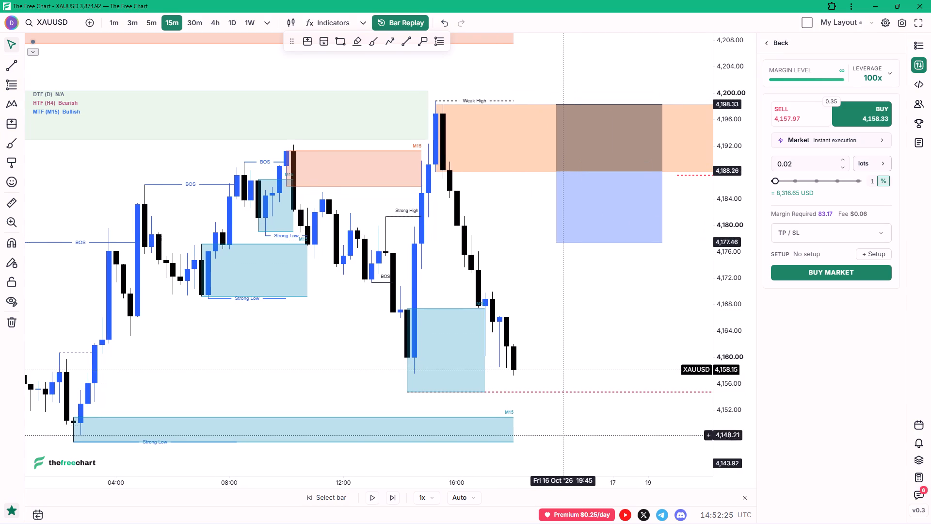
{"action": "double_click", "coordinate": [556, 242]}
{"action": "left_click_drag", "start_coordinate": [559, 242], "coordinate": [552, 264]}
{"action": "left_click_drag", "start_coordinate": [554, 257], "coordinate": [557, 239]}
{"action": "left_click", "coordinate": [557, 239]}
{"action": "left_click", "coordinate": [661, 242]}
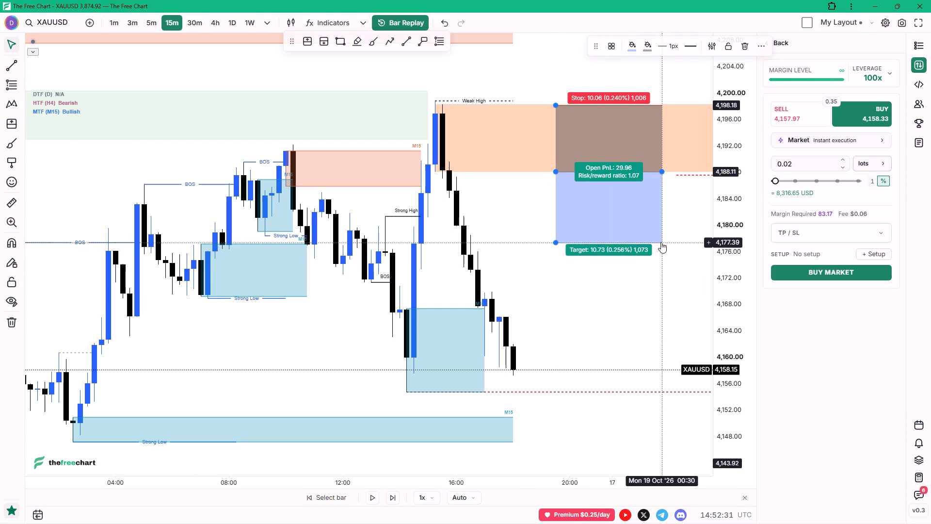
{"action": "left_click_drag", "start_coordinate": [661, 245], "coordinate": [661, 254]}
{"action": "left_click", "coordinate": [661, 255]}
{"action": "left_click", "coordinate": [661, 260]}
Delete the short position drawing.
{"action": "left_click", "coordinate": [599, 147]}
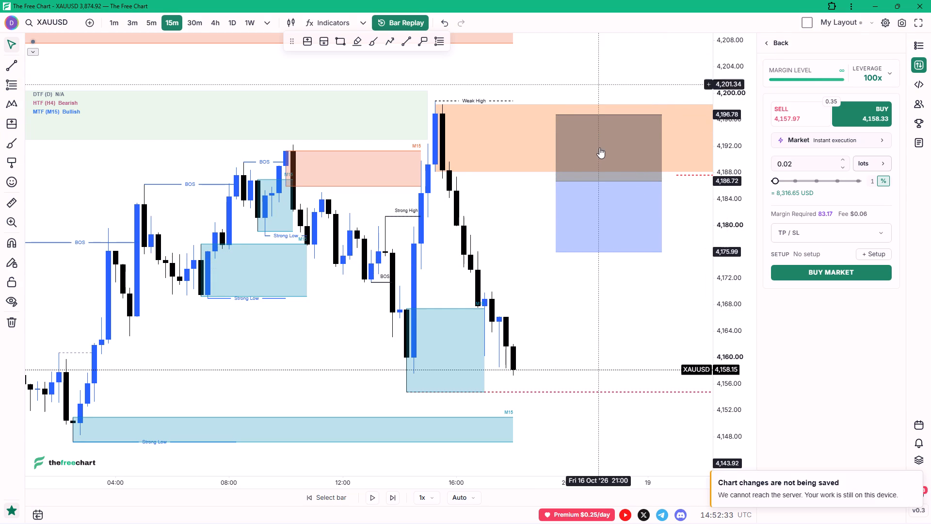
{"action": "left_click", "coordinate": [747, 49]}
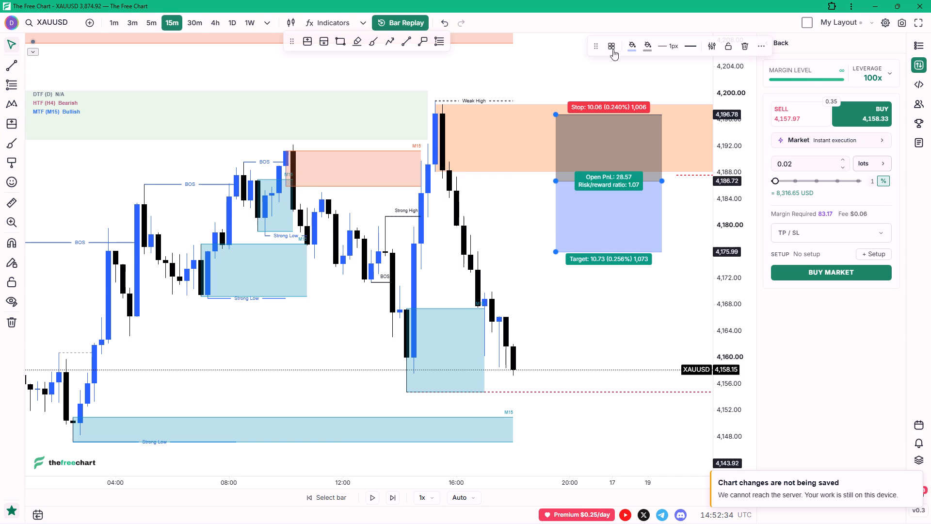
Place a new short position drawing just after the latest candle, with its entry at about 4,187.23.
{"action": "double_click", "coordinate": [319, 42]}
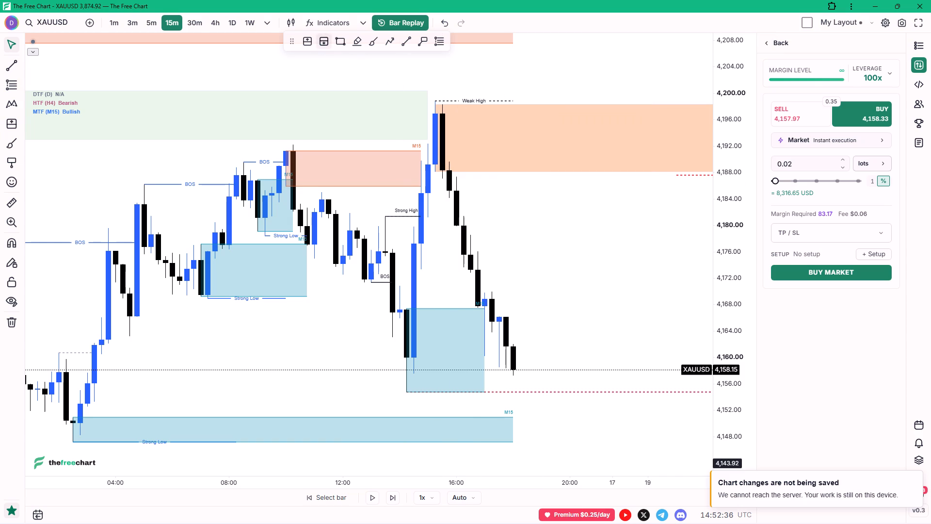
{"action": "left_click", "coordinate": [595, 173]}
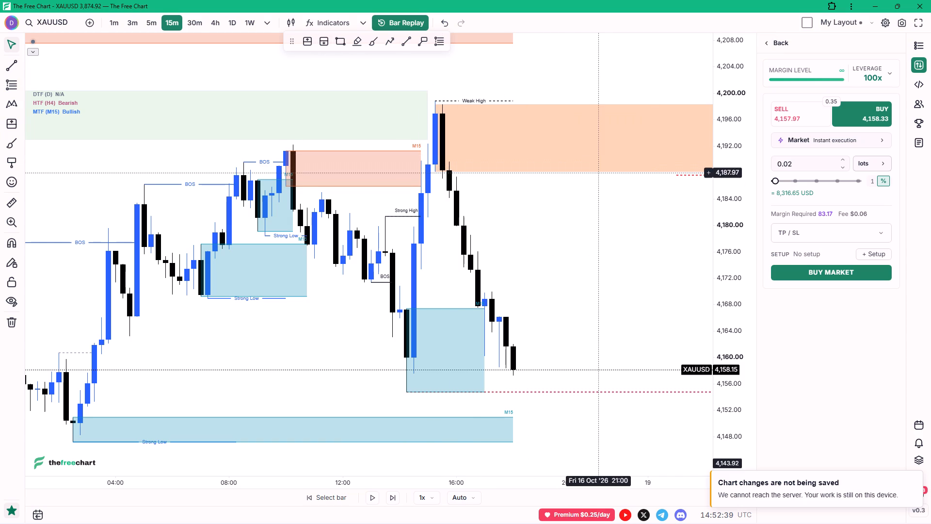
{"action": "left_click", "coordinate": [324, 40]}
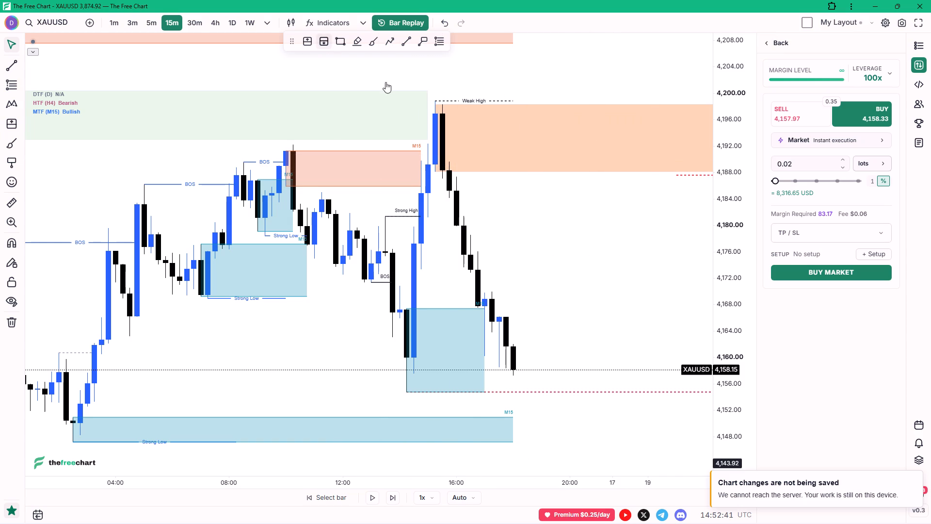
{"action": "double_click", "coordinate": [524, 178]}
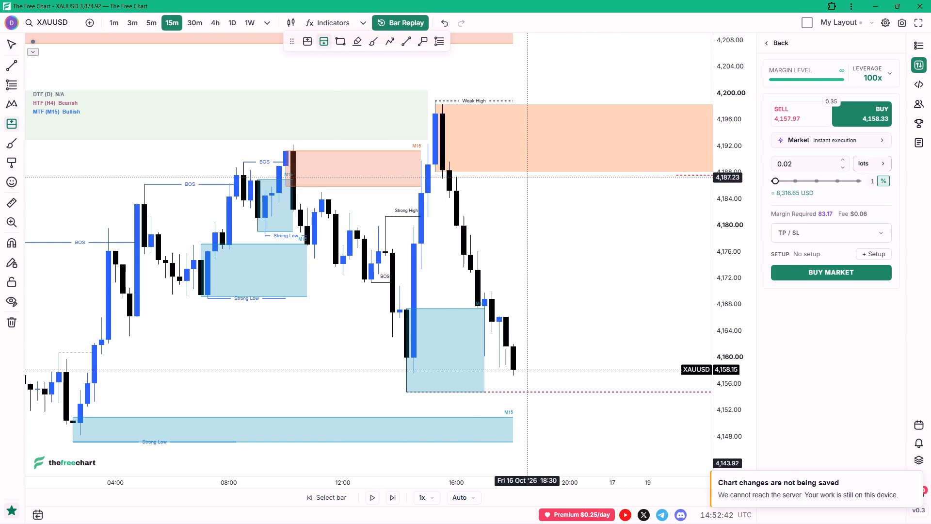
{"action": "left_click", "coordinate": [528, 244]}
{"action": "left_click_drag", "start_coordinate": [523, 265], "coordinate": [533, 310]}
Lock the short position drawing's risk/reward ratio at 5 in its settings.
{"action": "triple_click", "coordinate": [547, 235]}
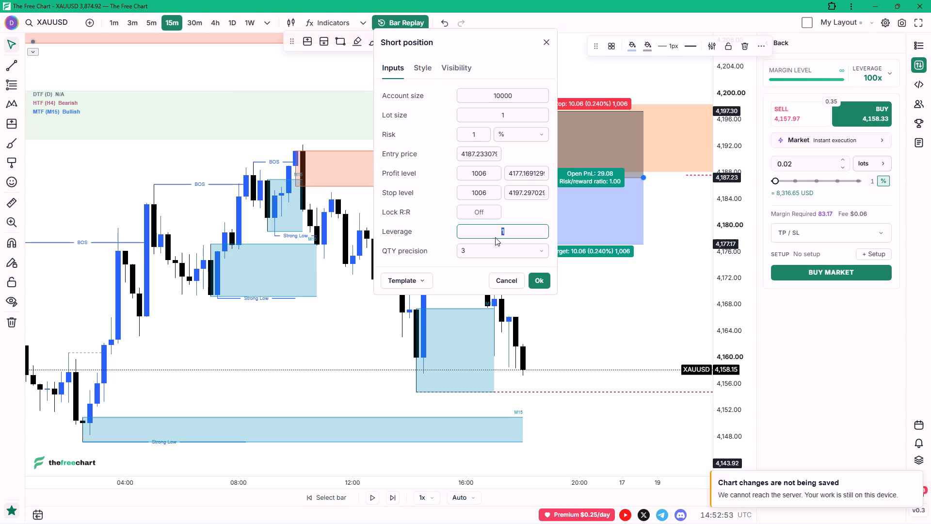
{"action": "scroll", "coordinate": [461, 227], "scroll_direction": "down", "scroll_amount": 4}
{"action": "double_click", "coordinate": [514, 133]}
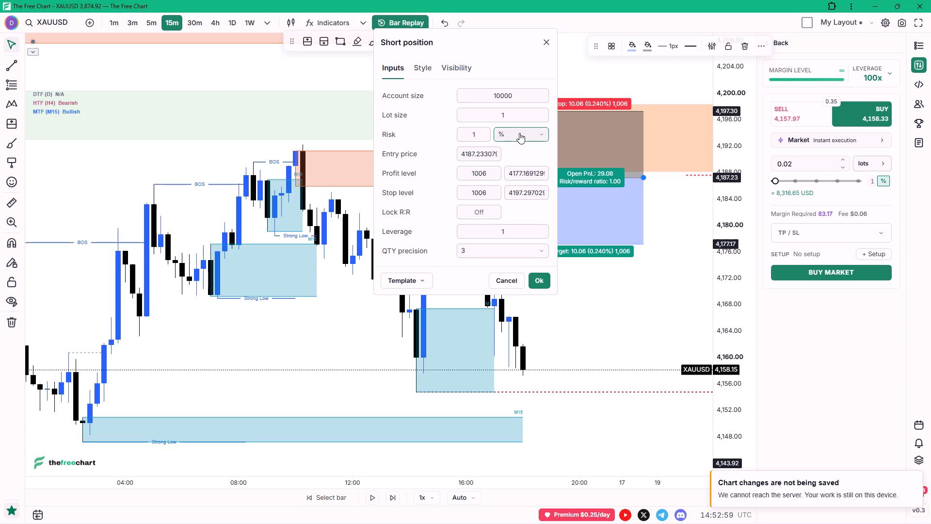
{"action": "double_click", "coordinate": [478, 210]}
{"action": "key", "text": "5"}
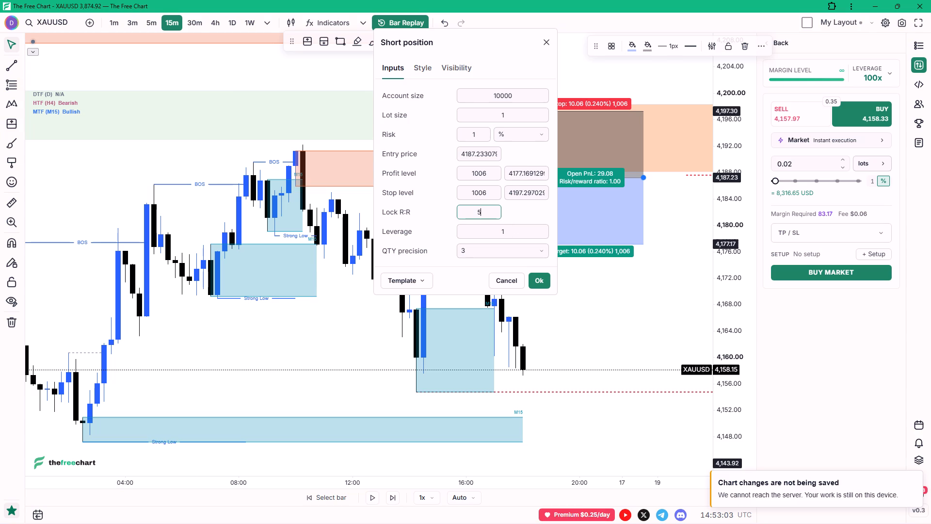
{"action": "left_click", "coordinate": [535, 278]}
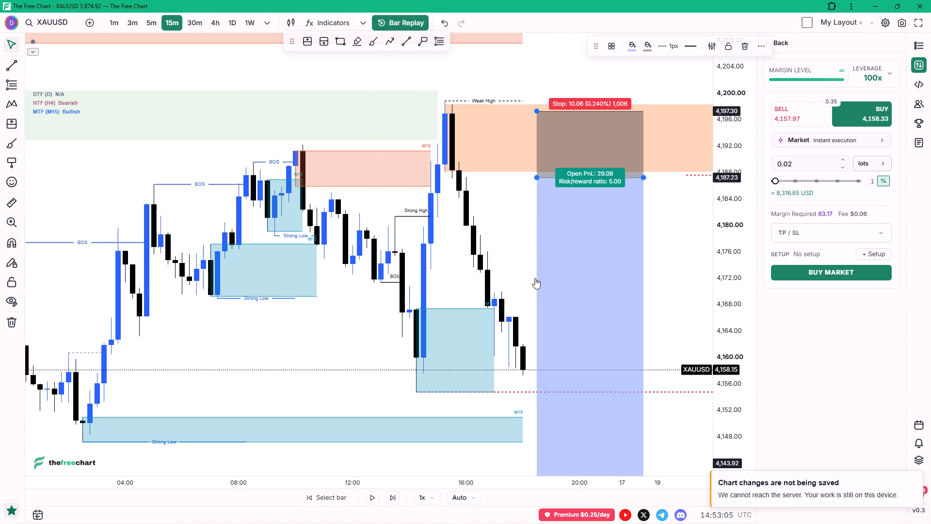
Move the short position drawing up to the orange zone, with entry at about 4,188.19 and stop at about 4,198.25.
{"action": "left_click", "coordinate": [580, 206]}
{"action": "left_click_drag", "start_coordinate": [580, 205], "coordinate": [578, 196]}
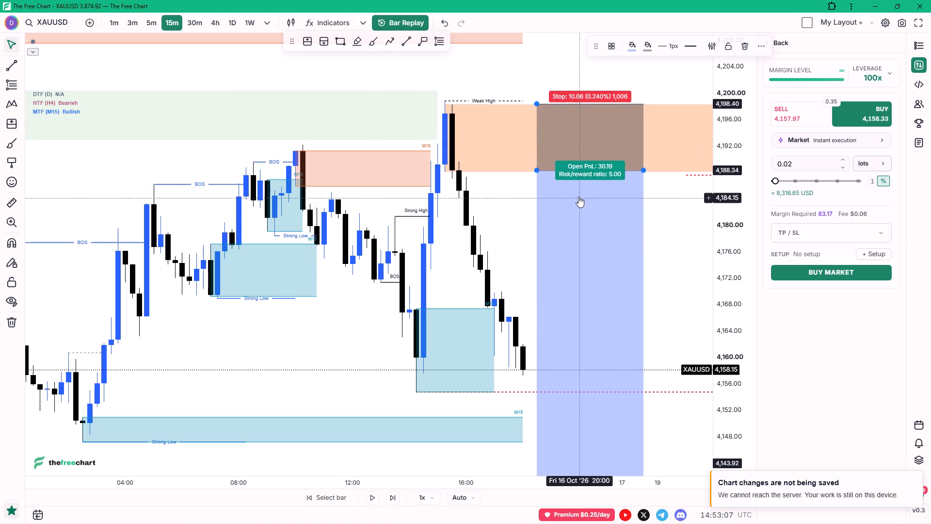
{"action": "left_click_drag", "start_coordinate": [578, 196], "coordinate": [578, 199]}
{"action": "left_click", "coordinate": [536, 103]}
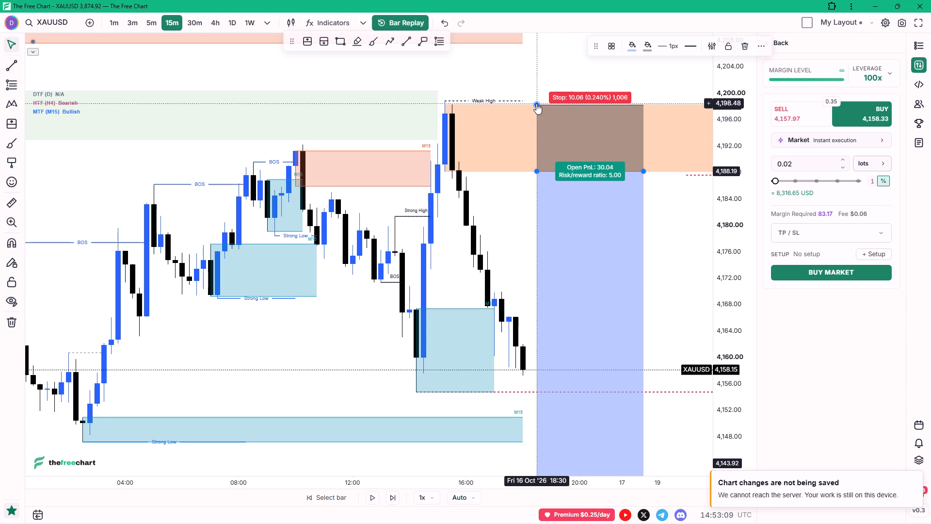
{"action": "left_click", "coordinate": [535, 99]}
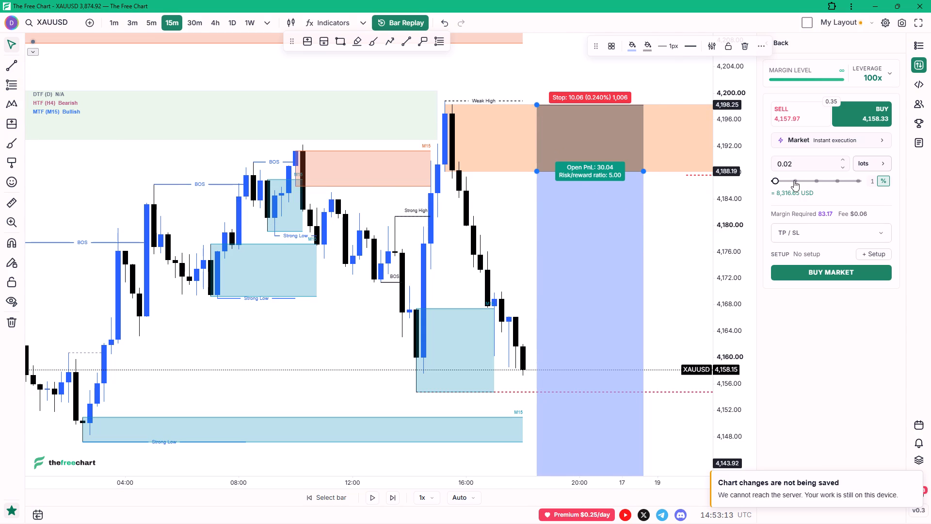
Set the size of the new position in the order ticket to 1 lot.
{"action": "left_click", "coordinate": [880, 159]}
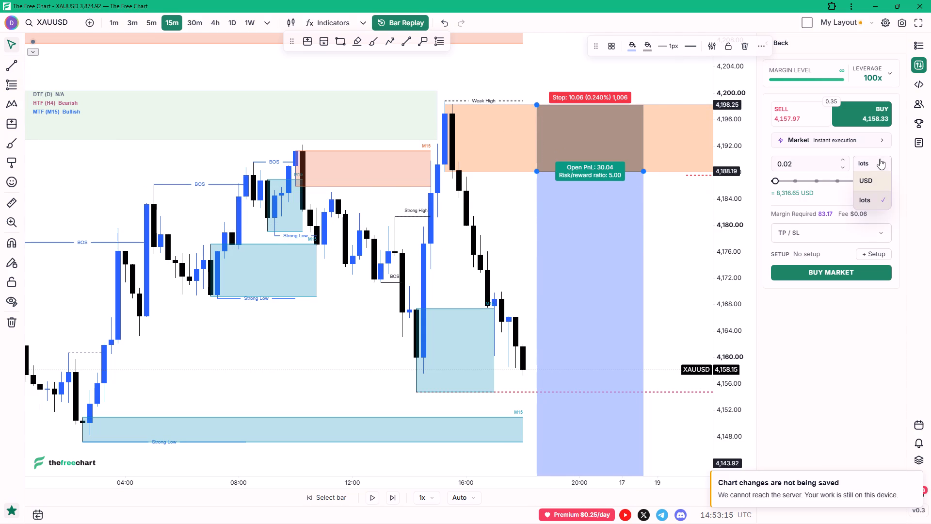
{"action": "left_click", "coordinate": [818, 177]}
{"action": "left_click", "coordinate": [795, 181]}
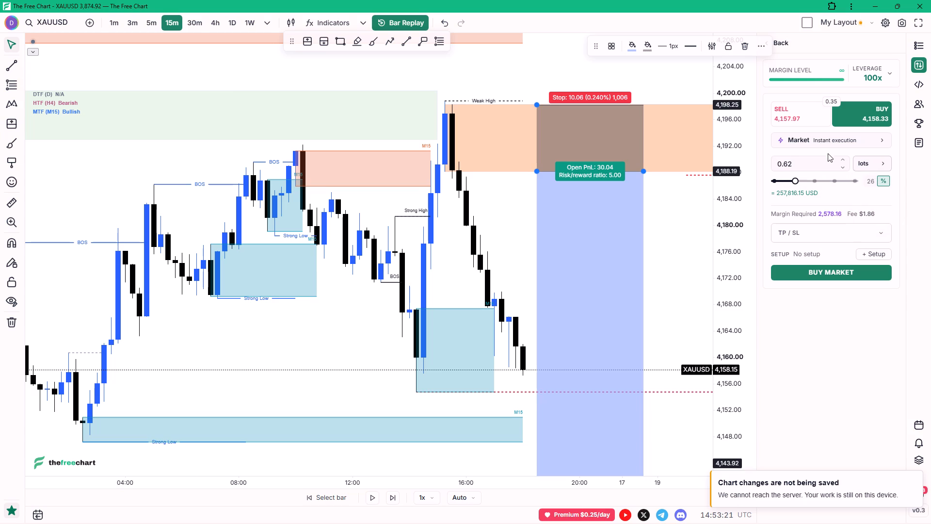
{"action": "left_click", "coordinate": [800, 165]}
{"action": "left_click_drag", "start_coordinate": [800, 165], "coordinate": [763, 164]}
{"action": "key", "text": "1"}
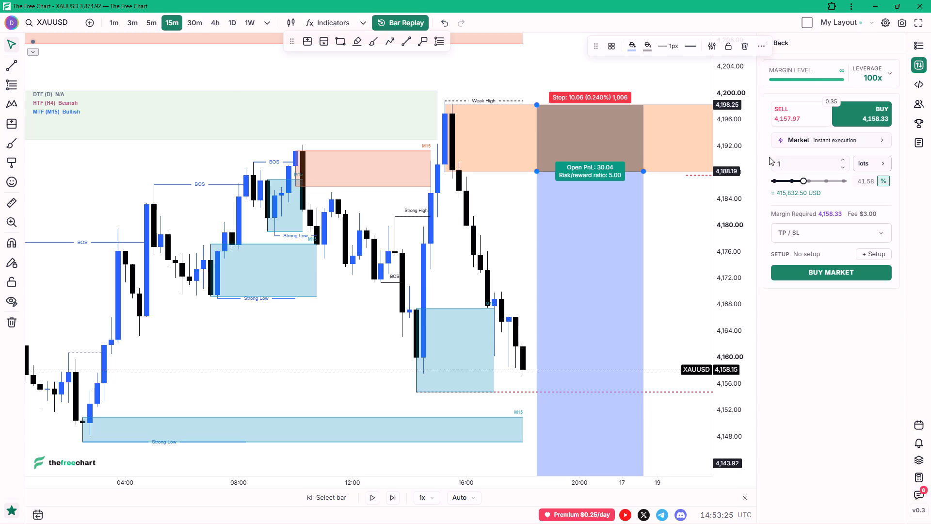
{"action": "left_click", "coordinate": [853, 190]}
{"action": "left_click", "coordinate": [858, 131]}
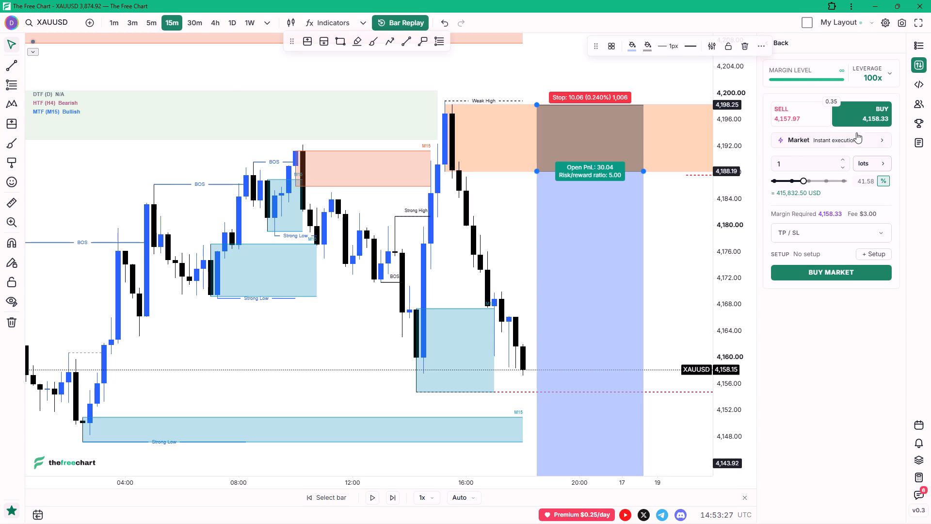
Change the 1-lot order's type in the ticket from market to limit.
{"action": "left_click", "coordinate": [853, 136]}
{"action": "left_click", "coordinate": [820, 188]}
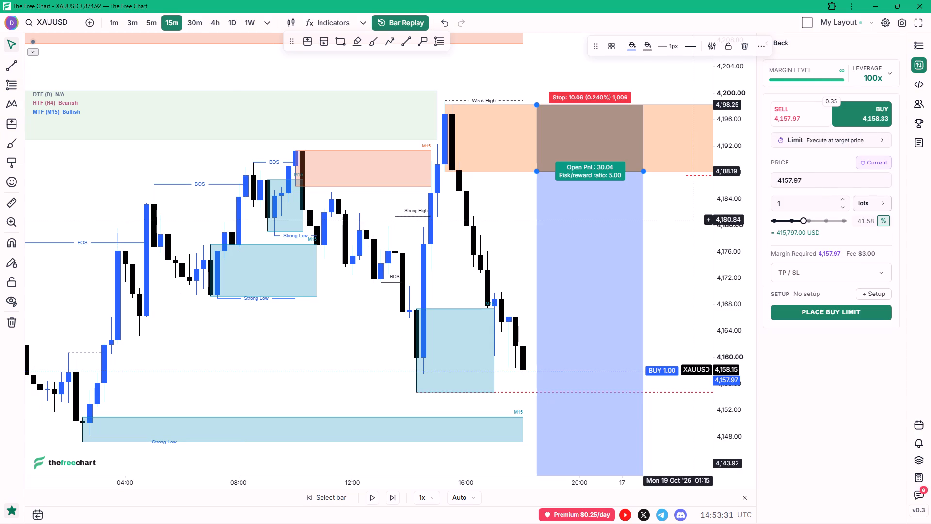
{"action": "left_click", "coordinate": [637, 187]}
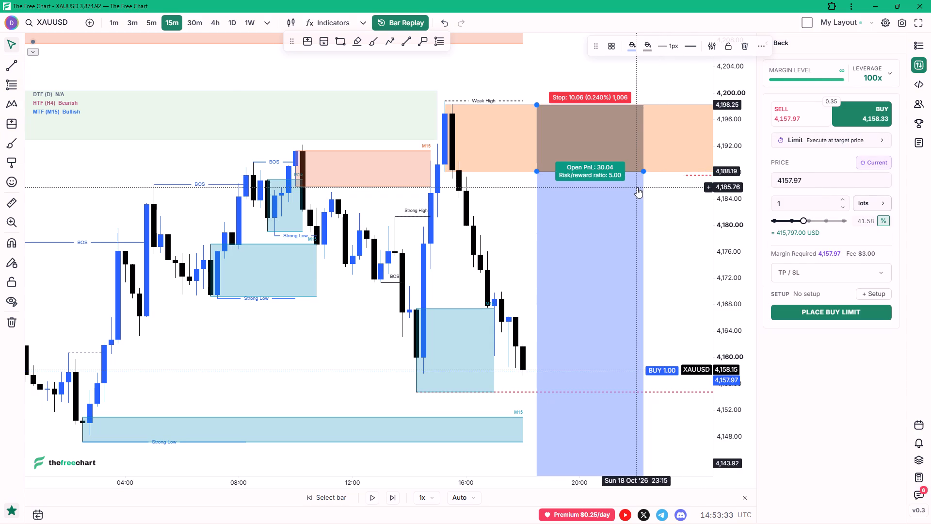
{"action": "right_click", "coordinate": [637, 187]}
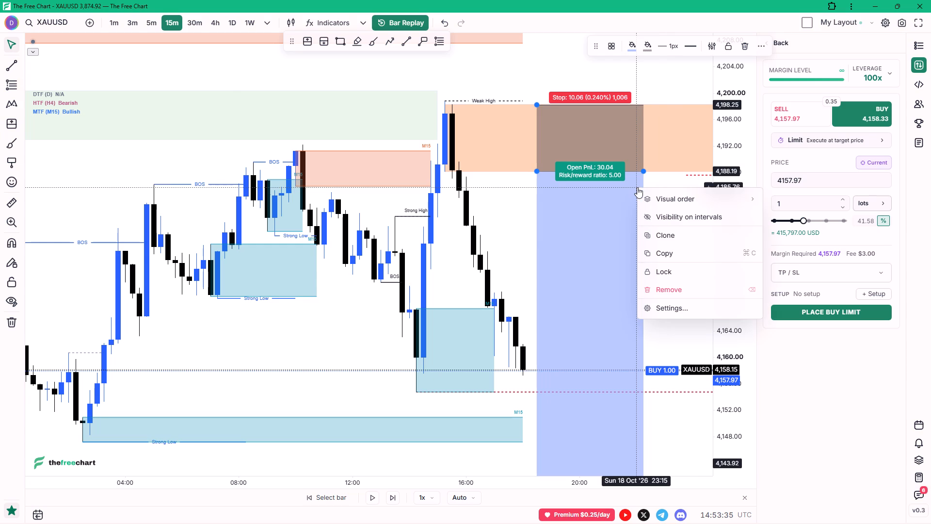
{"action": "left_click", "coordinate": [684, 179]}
Switch the 1-lot order to the sell side, keeping Limit as its order type.
{"action": "triple_click", "coordinate": [803, 116]}
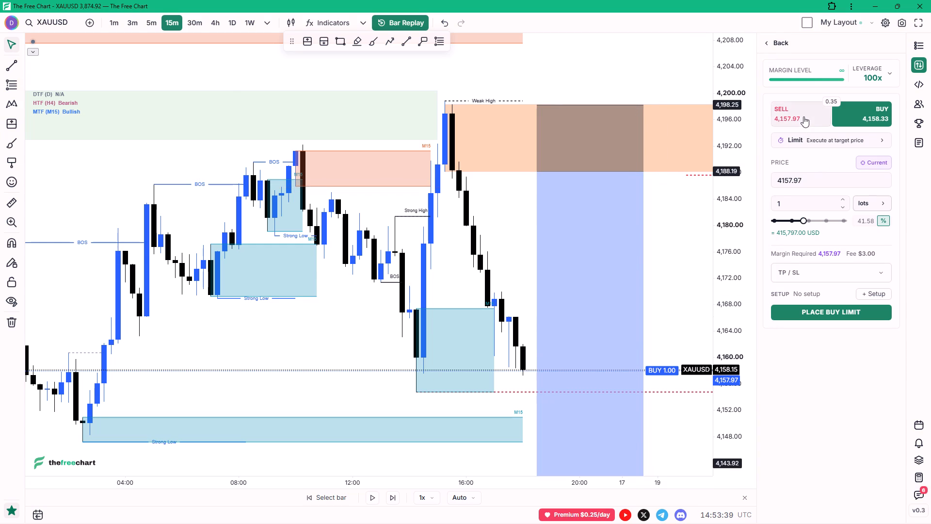
{"action": "double_click", "coordinate": [822, 135]}
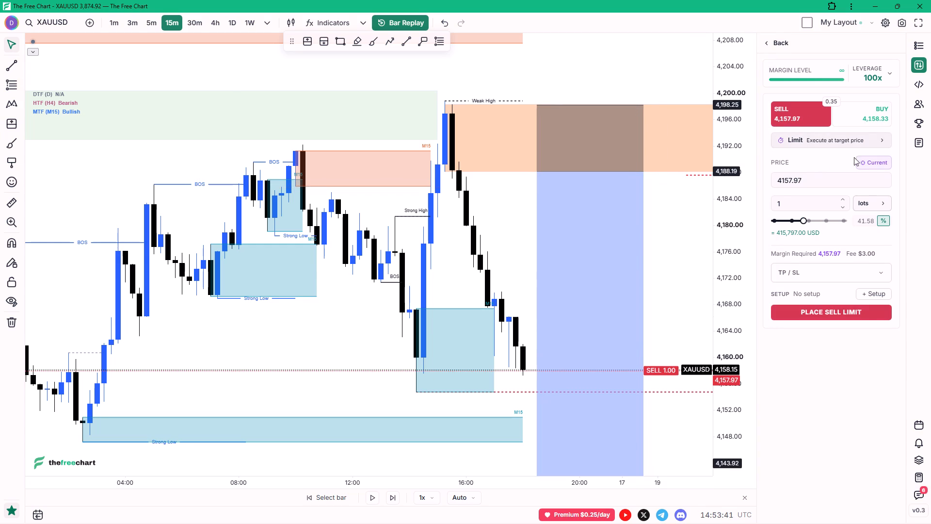
{"action": "left_click", "coordinate": [867, 165]}
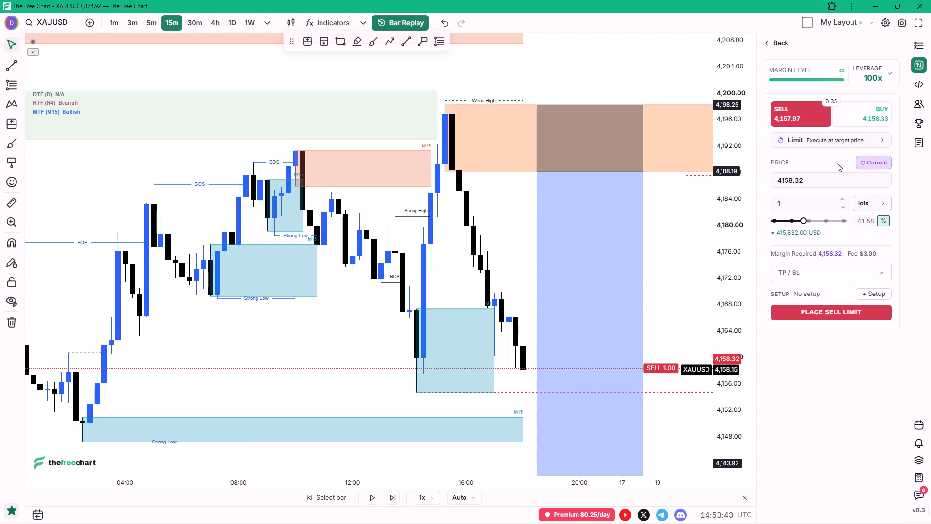
{"action": "left_click", "coordinate": [814, 140]}
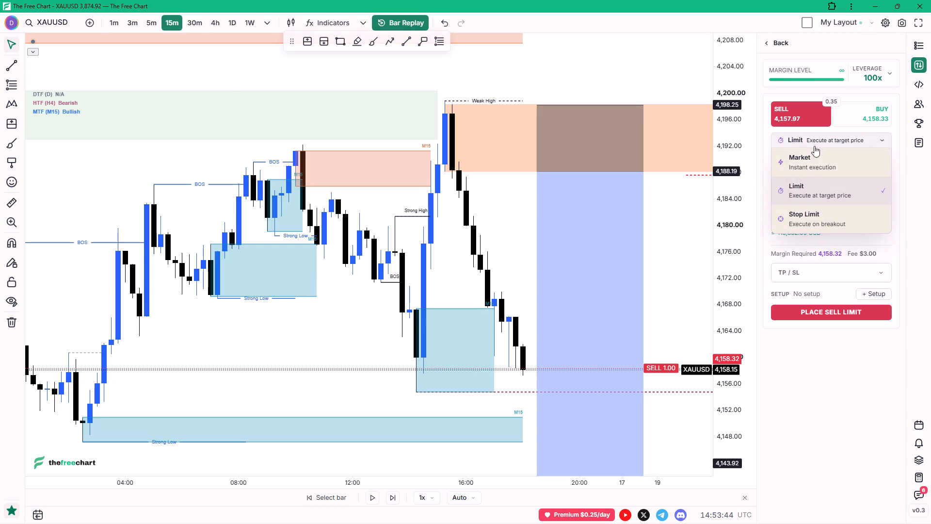
{"action": "double_click", "coordinate": [817, 189]}
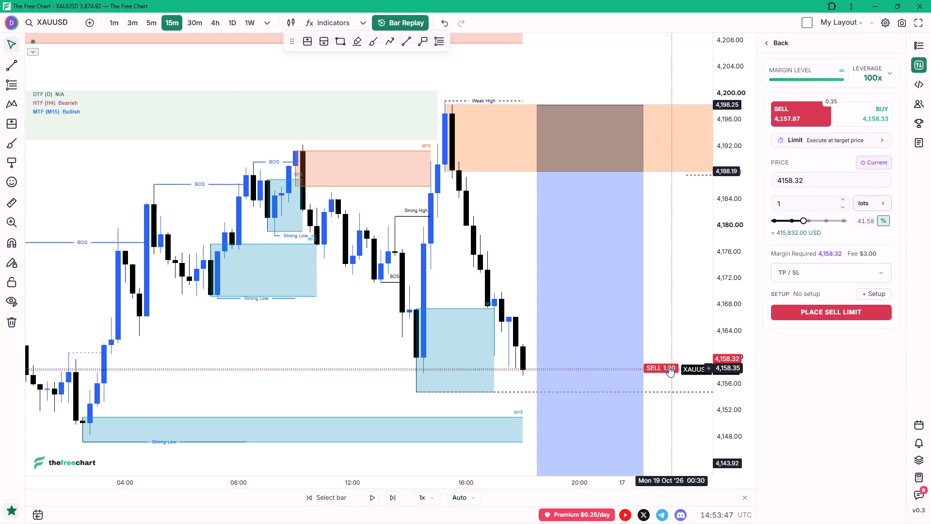
Move the sell limit order's price line up to the lower edge of the orange zone, at about 4,187.93.
{"action": "double_click", "coordinate": [669, 367]}
{"action": "left_click_drag", "start_coordinate": [670, 365], "coordinate": [665, 184]}
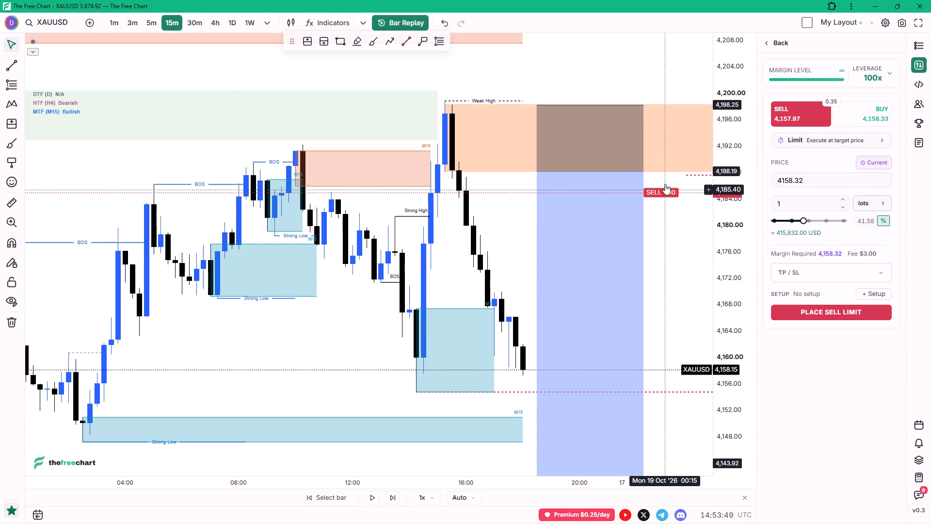
{"action": "left_click_drag", "start_coordinate": [665, 184], "coordinate": [667, 170]}
{"action": "double_click", "coordinate": [667, 170]}
{"action": "left_click", "coordinate": [667, 170]}
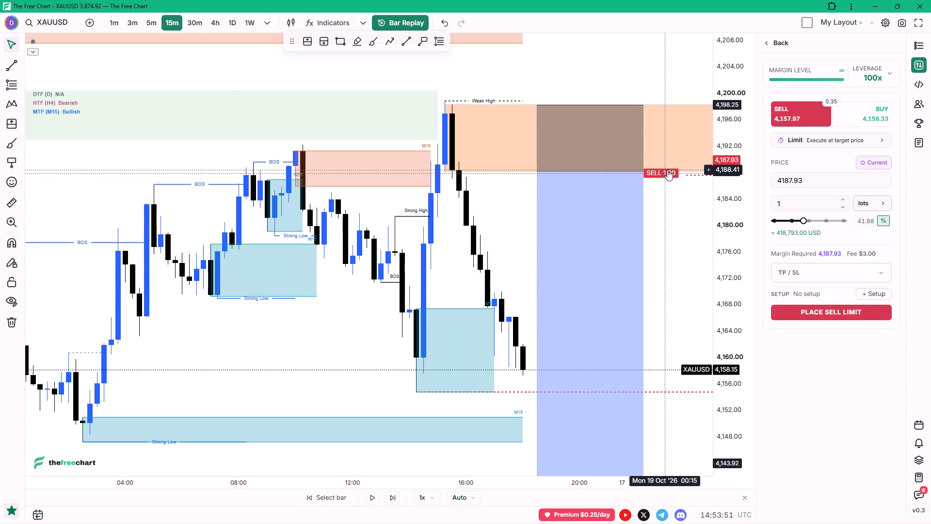
Look over the whole short position drawing, its target area and the zones drawn beyond the latest candle.
{"action": "left_click_drag", "start_coordinate": [720, 269], "coordinate": [702, 256]}
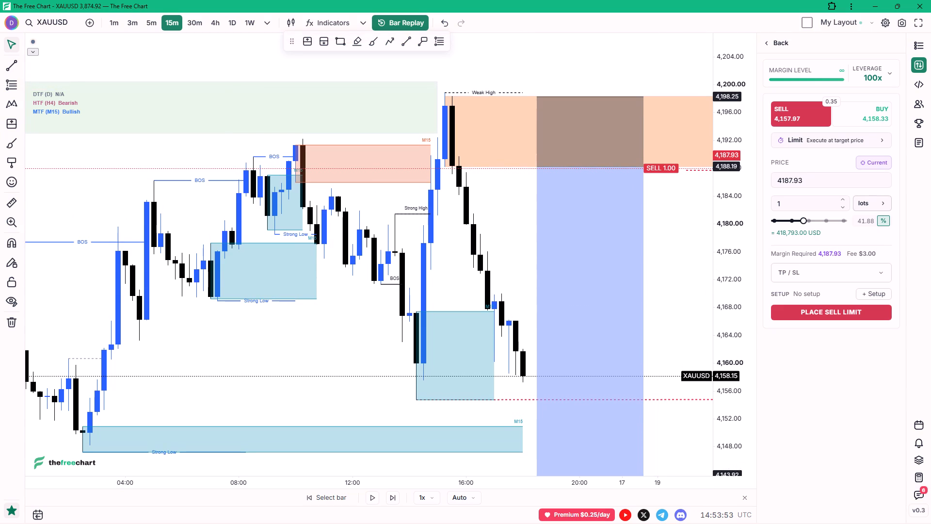
{"action": "left_click_drag", "start_coordinate": [701, 255], "coordinate": [597, 225]}
{"action": "left_click", "coordinate": [597, 225]}
{"action": "scroll", "coordinate": [597, 225], "scroll_direction": "down", "scroll_amount": 5}
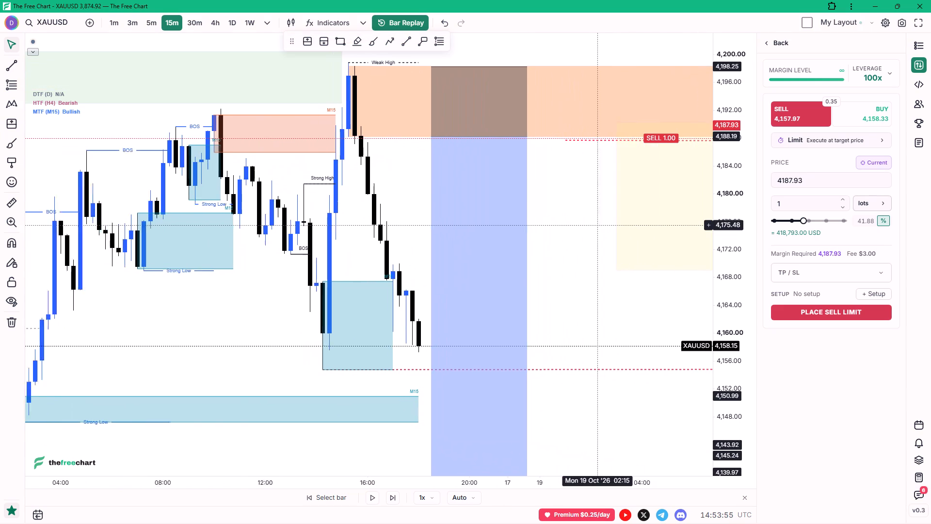
{"action": "scroll", "coordinate": [661, 213], "scroll_direction": "down", "scroll_amount": 9}
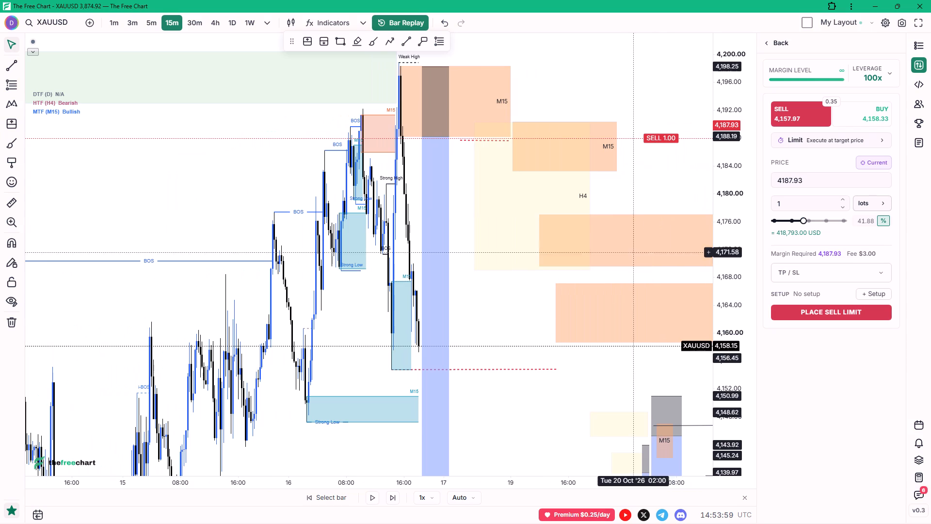
{"action": "left_click_drag", "start_coordinate": [727, 187], "coordinate": [719, 252]}
{"action": "left_click", "coordinate": [719, 253]}
{"action": "left_click", "coordinate": [651, 204]}
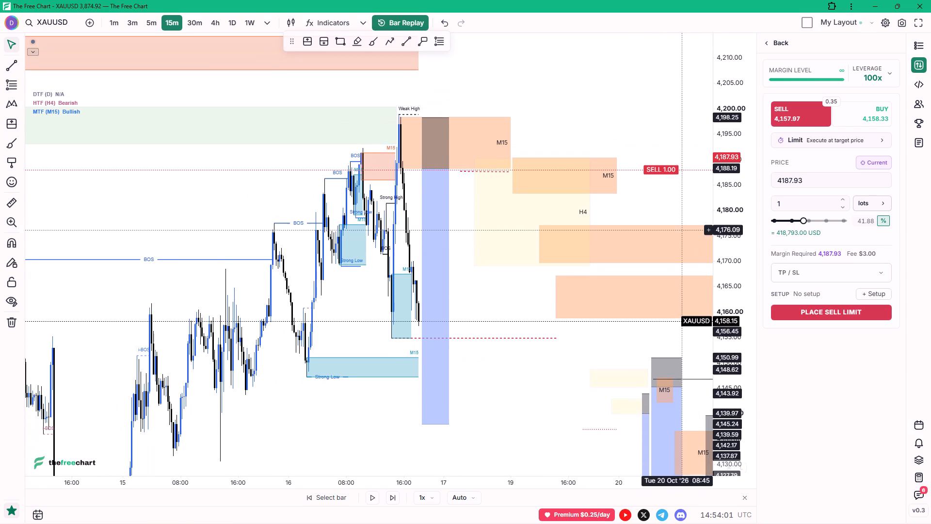
{"action": "left_click_drag", "start_coordinate": [651, 204], "coordinate": [633, 193]}
{"action": "left_click", "coordinate": [630, 191]}
{"action": "left_click", "coordinate": [631, 194]}
{"action": "left_click_drag", "start_coordinate": [631, 194], "coordinate": [574, 164]}
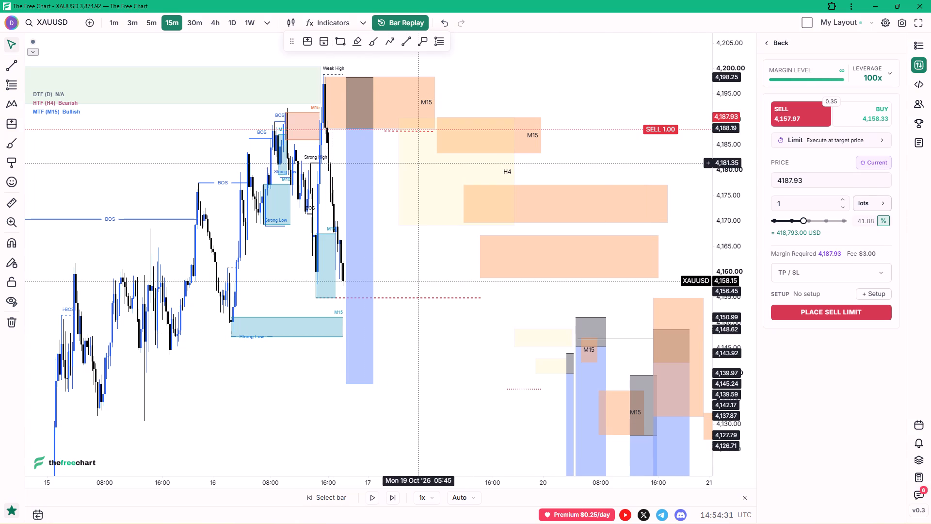
{"action": "left_click", "coordinate": [654, 128]}
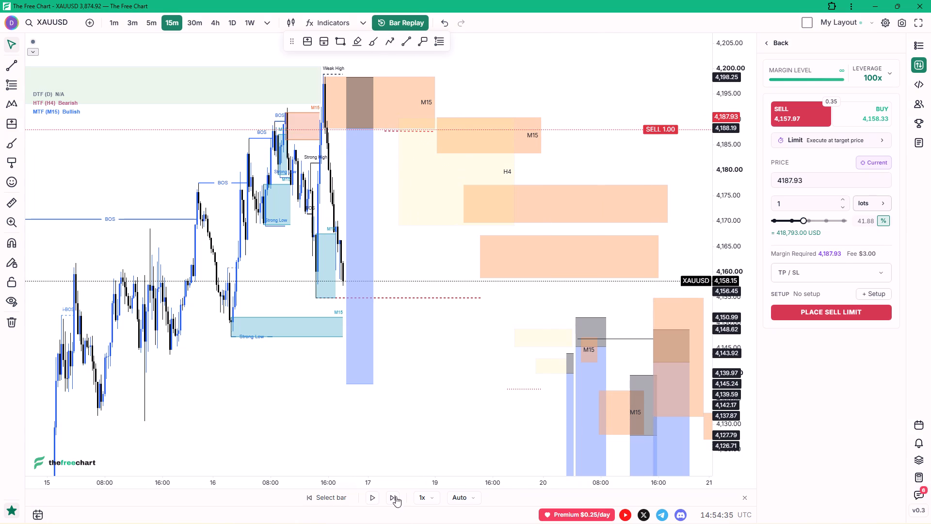
Start the bar replay, advance a couple of candles and set the playback speed to 5x.
{"action": "left_click", "coordinate": [375, 501]}
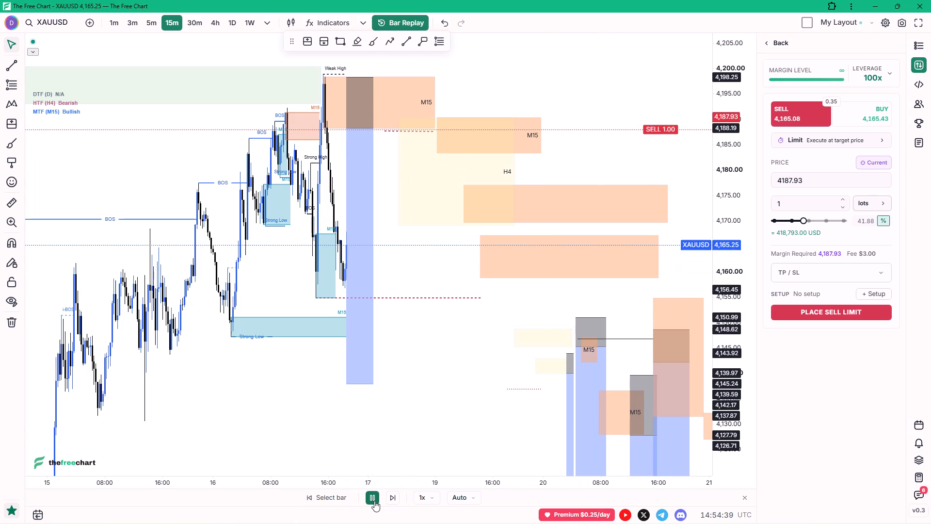
{"action": "left_click", "coordinate": [389, 500]}
{"action": "left_click", "coordinate": [389, 500]}
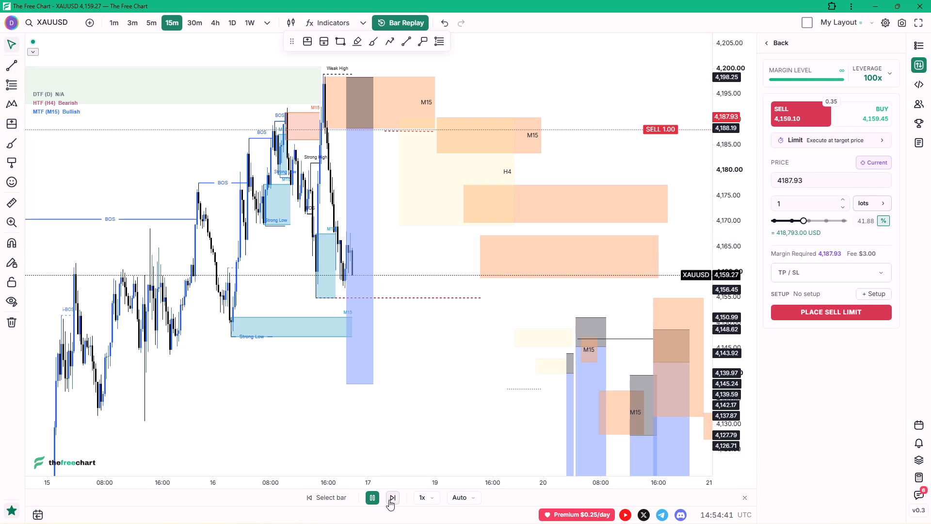
{"action": "left_click", "coordinate": [413, 497]}
{"action": "left_click", "coordinate": [421, 497]}
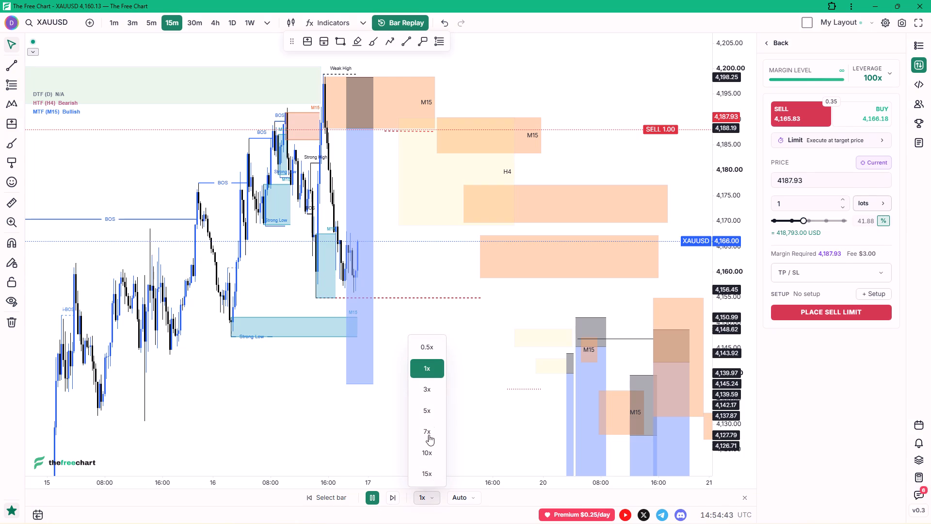
{"action": "left_click", "coordinate": [433, 406]}
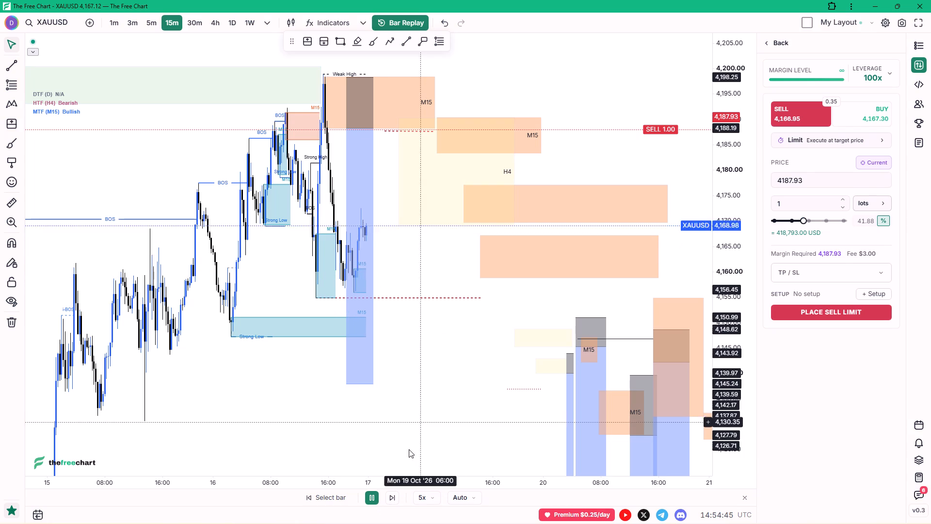
Play the replay on at 5x in short runs, pausing once price rises to about 4,183.60 at the orange M15 zone.
{"action": "left_click", "coordinate": [373, 497]}
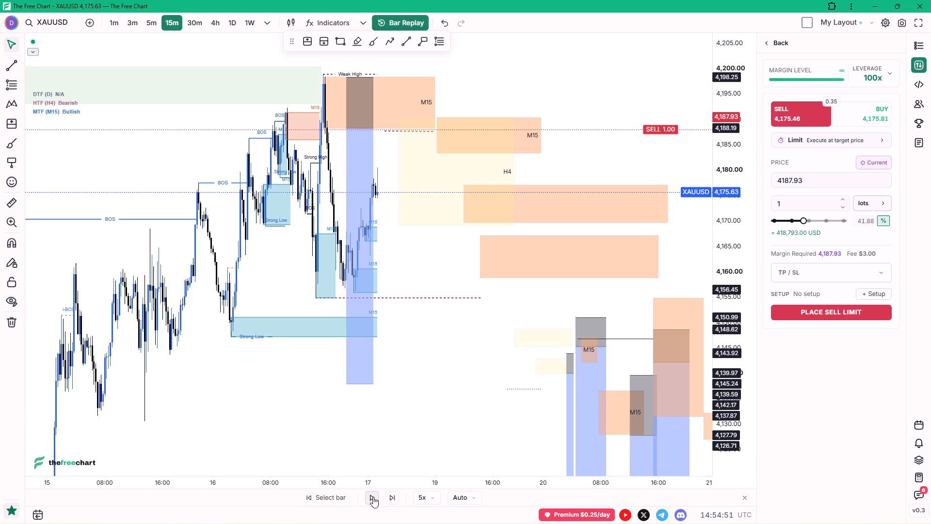
{"action": "left_click", "coordinate": [373, 497]}
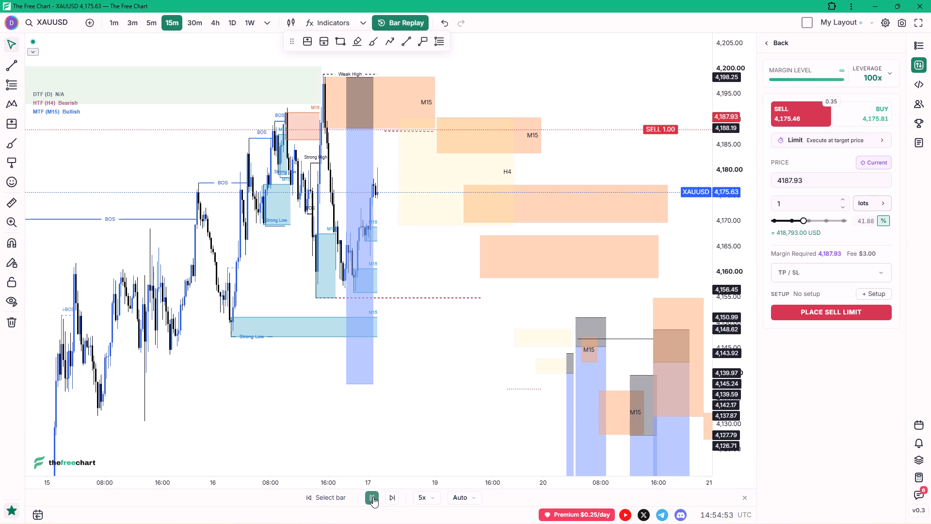
{"action": "left_click", "coordinate": [373, 497]}
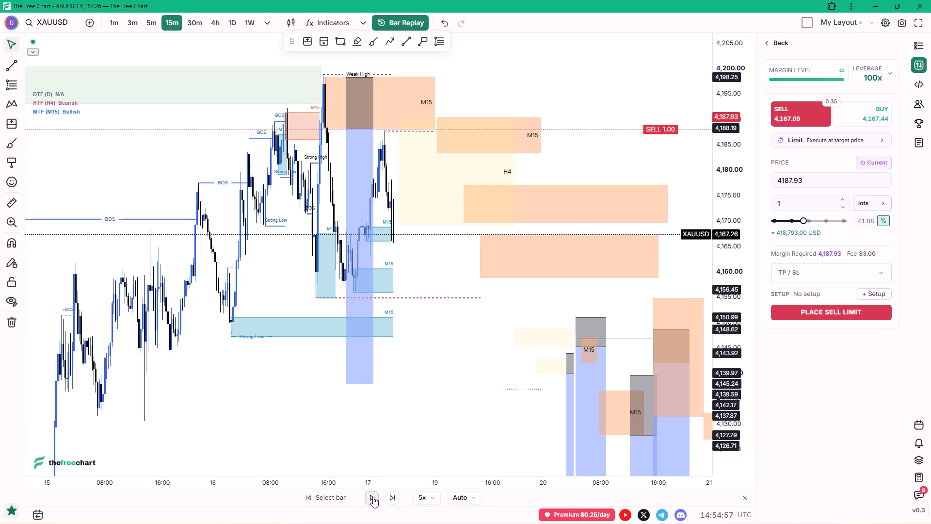
{"action": "left_click", "coordinate": [373, 497]}
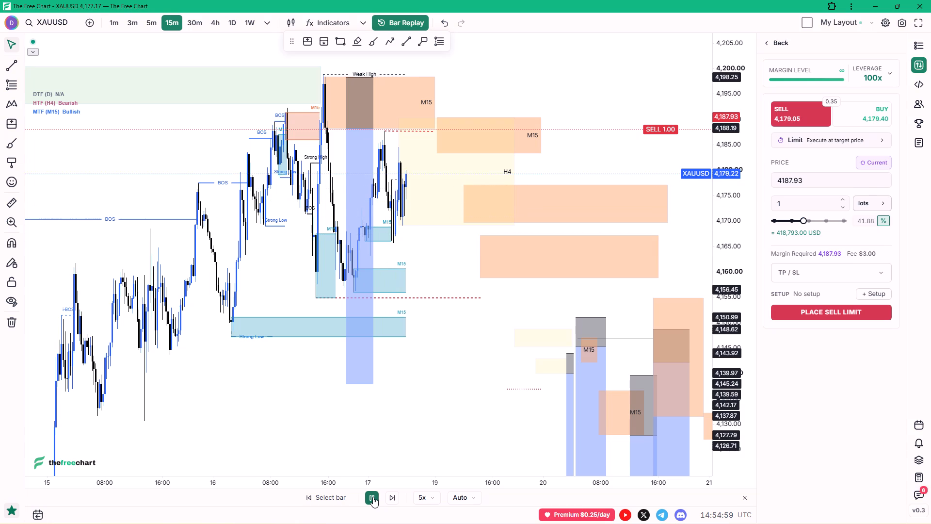
{"action": "left_click", "coordinate": [373, 497]}
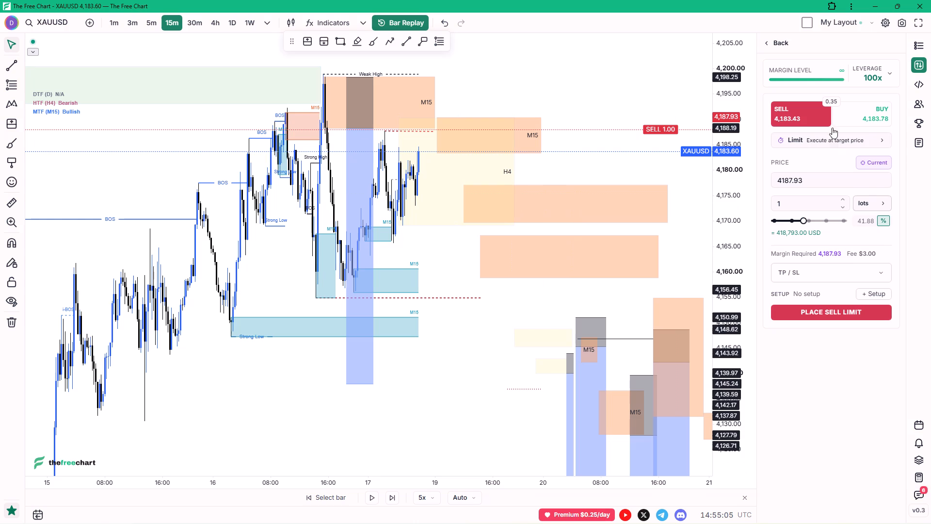
Move the short position drawing to the latest candle, with entry at about 4,183.70 and stop at about 4,193.76.
{"action": "left_click", "coordinate": [811, 118]}
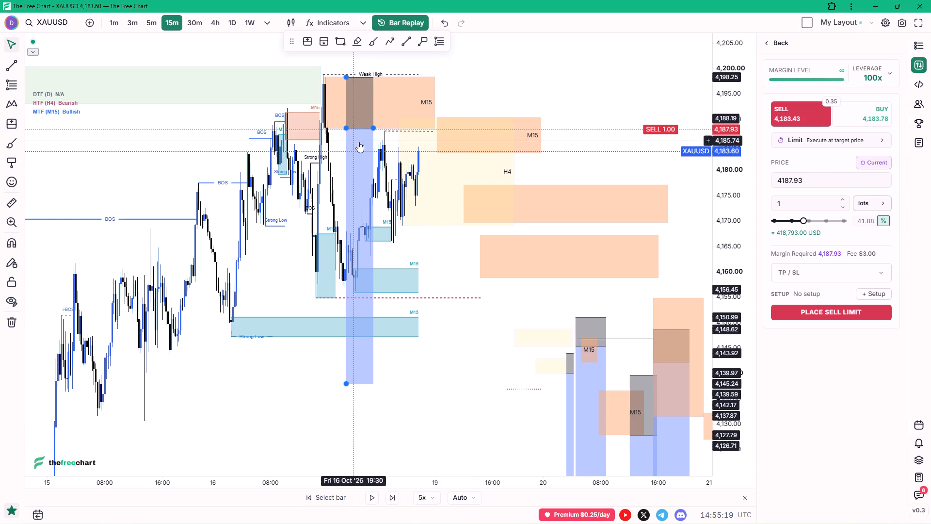
{"action": "left_click_drag", "start_coordinate": [358, 142], "coordinate": [433, 164]}
{"action": "left_click", "coordinate": [433, 164]}
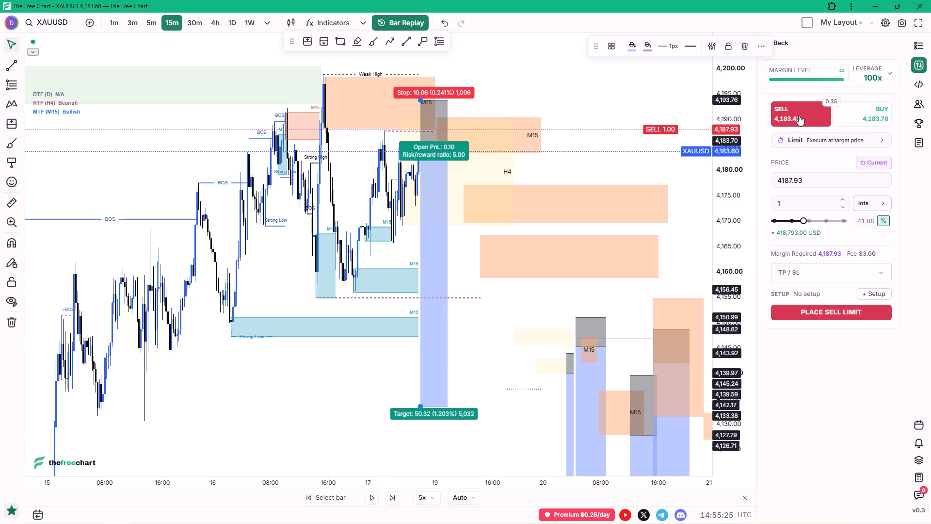
Place the 1-lot XAUUSD sell limit order at 4,187.93 without adding a trade setup.
{"action": "left_click", "coordinate": [867, 294]}
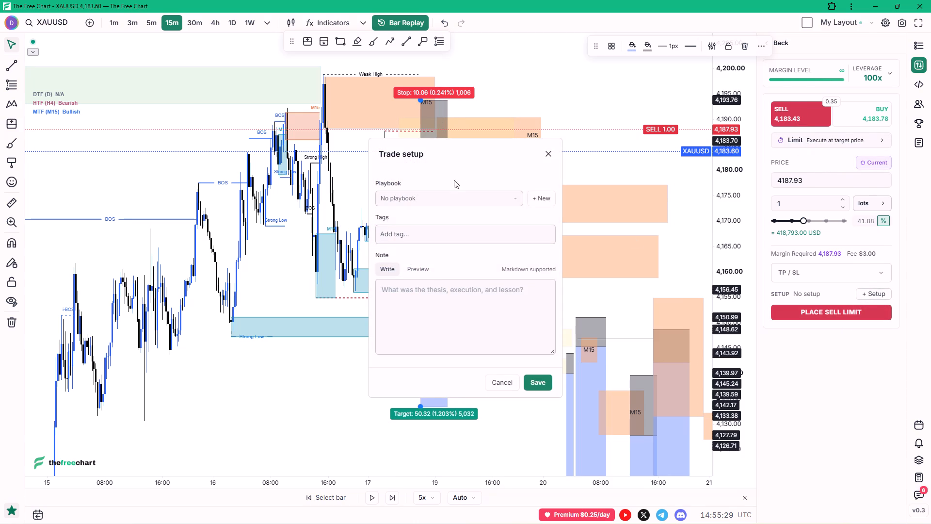
{"action": "left_click", "coordinate": [552, 155]}
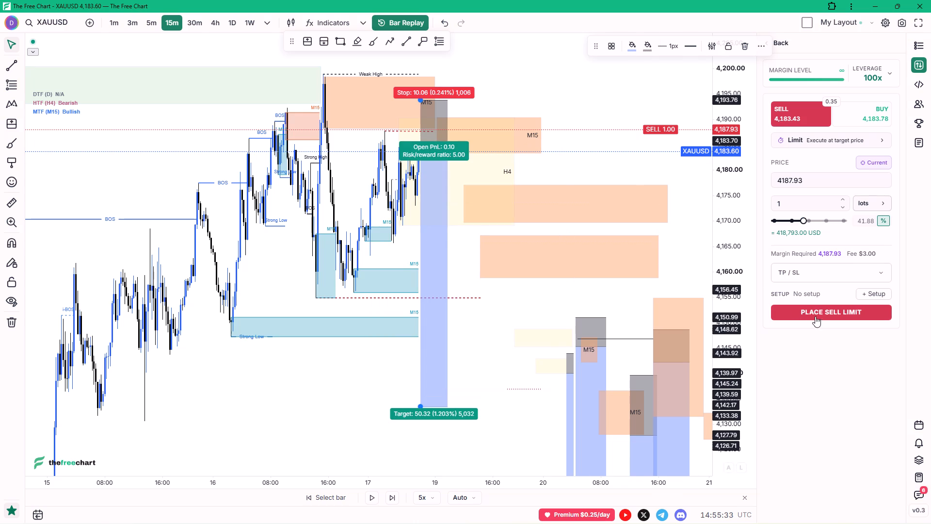
{"action": "left_click", "coordinate": [815, 314]}
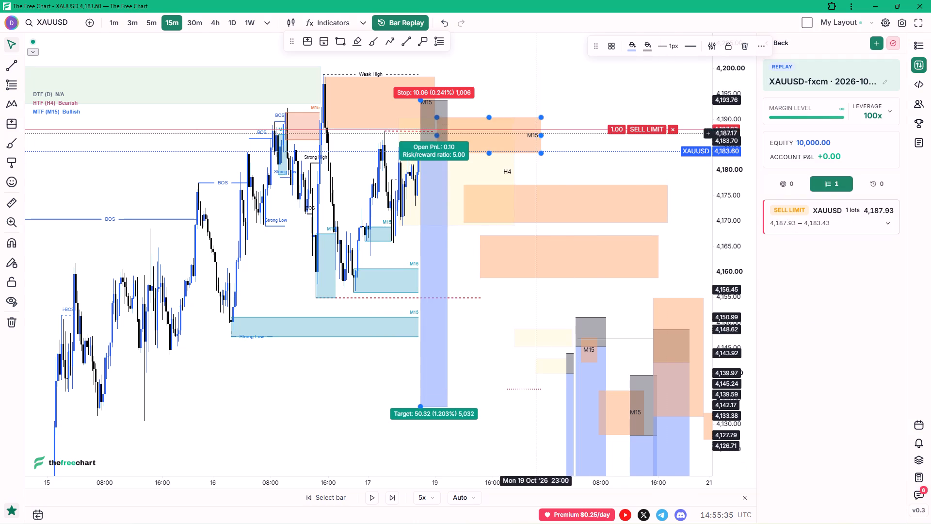
Lower the pending sell limit order on the chart to about 4,184.77, just above the current price.
{"action": "left_click_drag", "start_coordinate": [612, 130], "coordinate": [611, 153]}
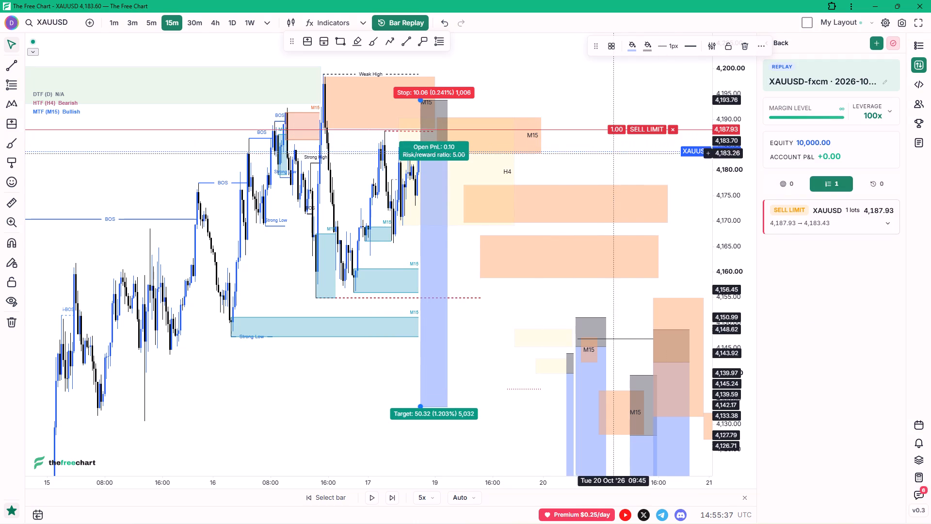
{"action": "left_click_drag", "start_coordinate": [634, 128], "coordinate": [635, 138]}
{"action": "left_click_drag", "start_coordinate": [635, 139], "coordinate": [635, 145]}
{"action": "double_click", "coordinate": [635, 145]}
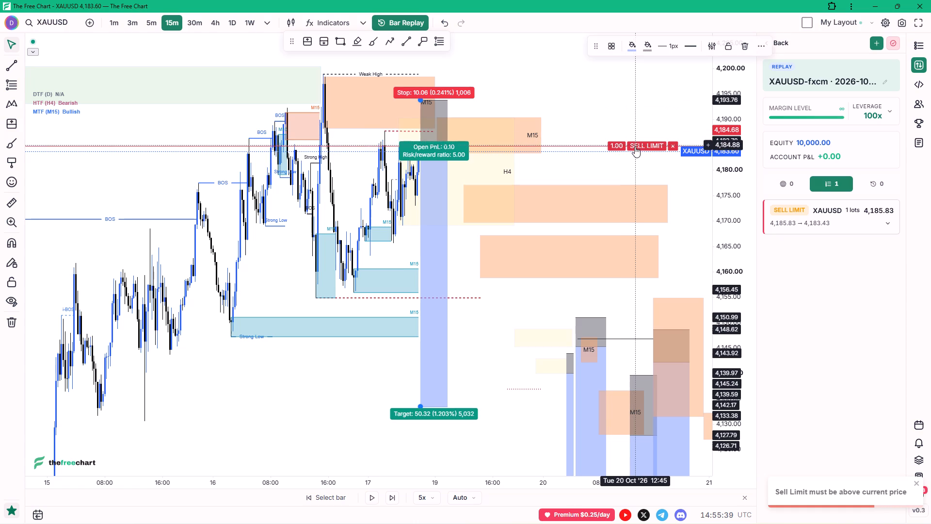
{"action": "left_click", "coordinate": [632, 143]}
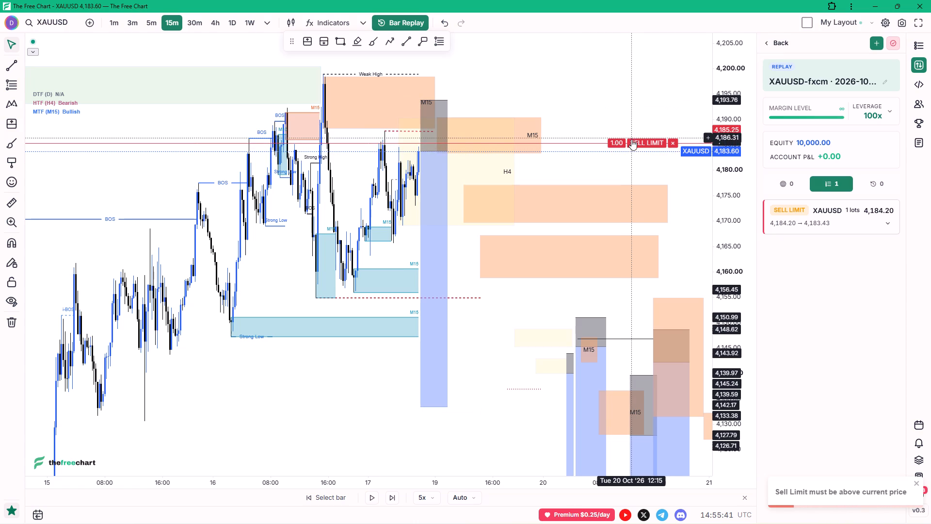
{"action": "left_click", "coordinate": [625, 112]}
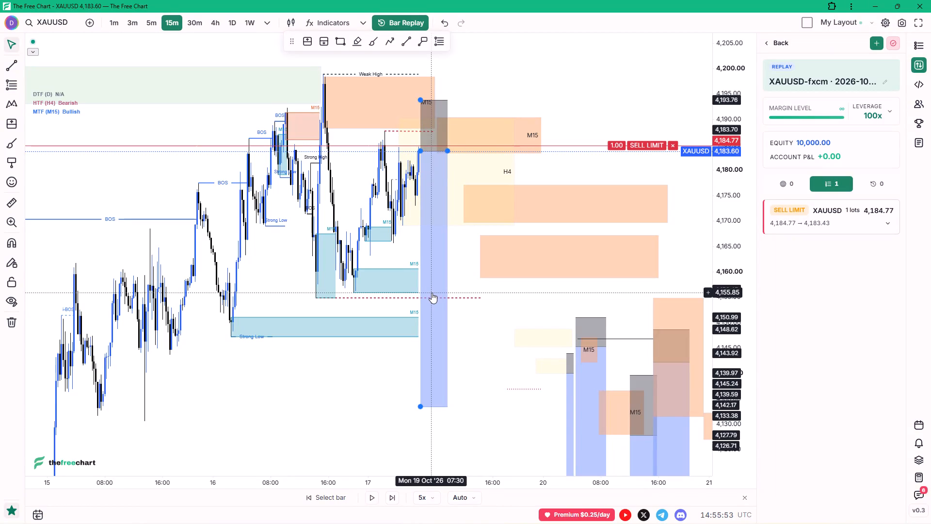
Advance the replay five candles, one at a time, to let price reach the sell limit order.
{"action": "key", "text": "shift+Right"}
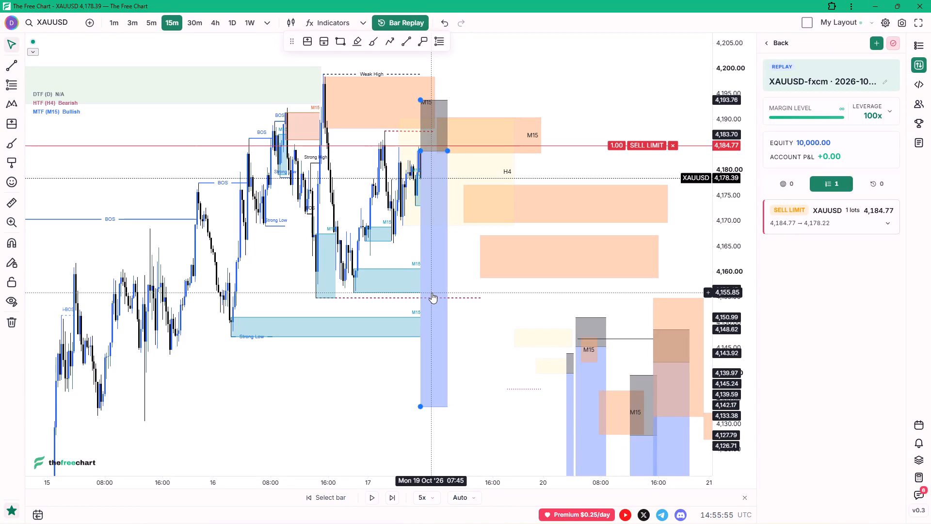
{"action": "key", "text": "shift+Right"}
{"action": "key", "text": "shift+Right"}
{"action": "key", "text": "shift+Right"}
{"action": "key", "text": "shift+Right"}
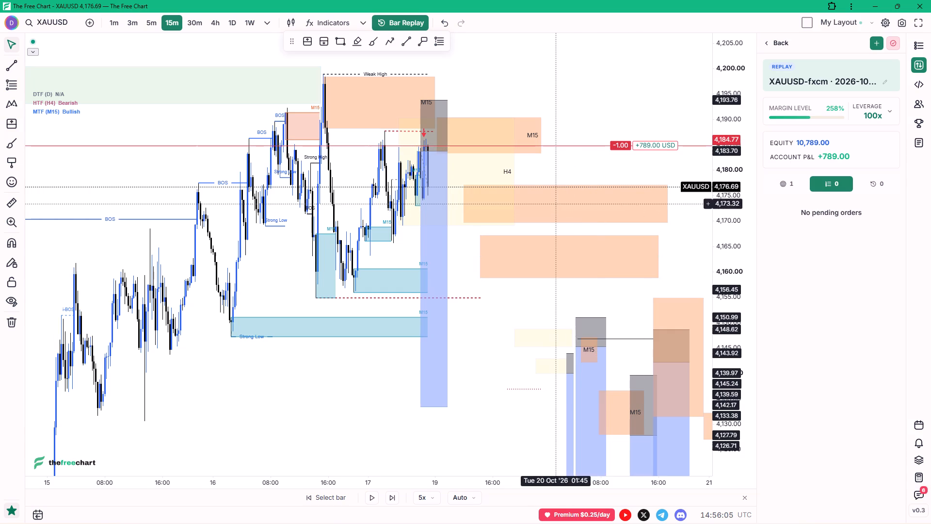
Select the open 1-lot short position's line at 4,184.77 on the chart.
{"action": "left_click", "coordinate": [661, 141]}
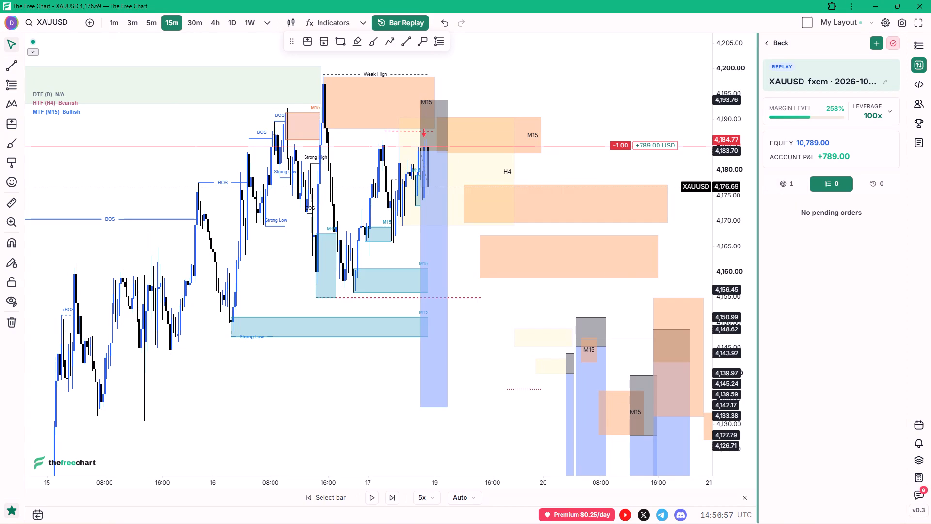
{"action": "left_click", "coordinate": [646, 149]}
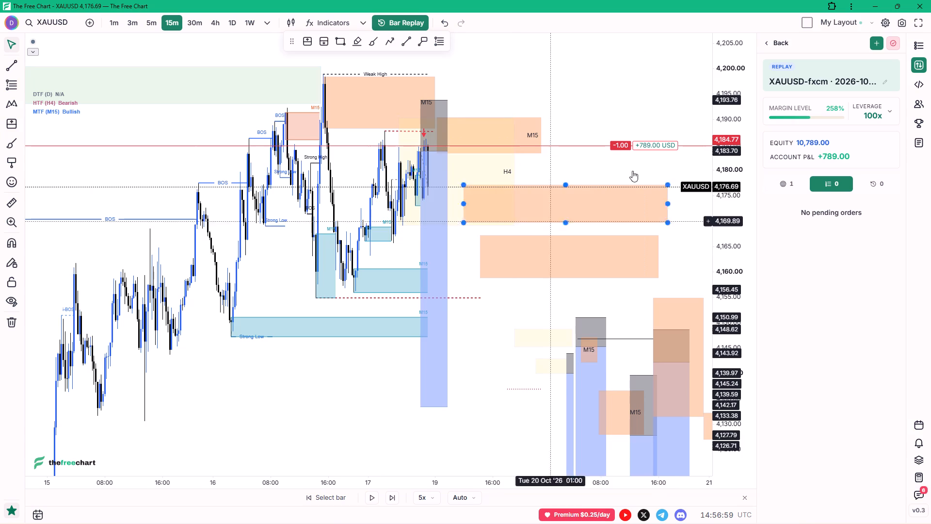
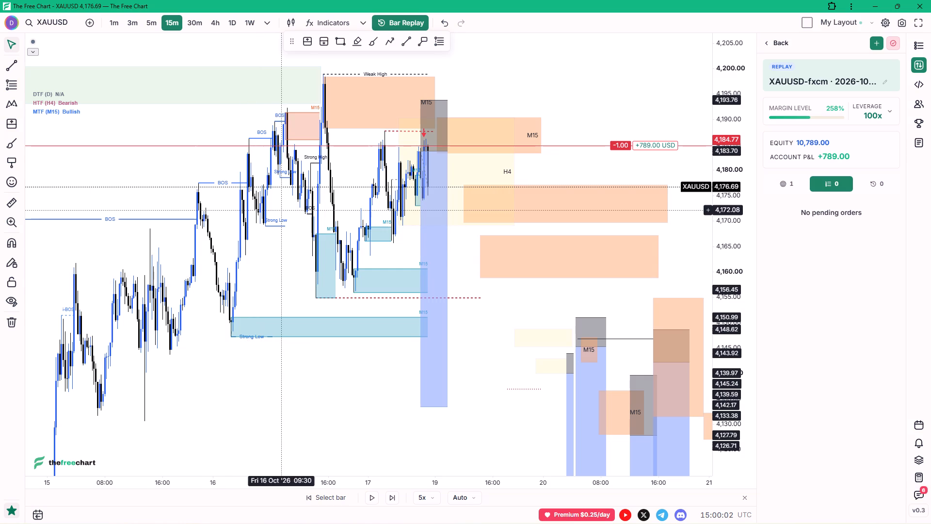
Show the open positions and expand the details of the 1-lot XAUUSD short entered at 4,184.77.
{"action": "scroll", "coordinate": [498, 149], "scroll_direction": "up", "scroll_amount": 4}
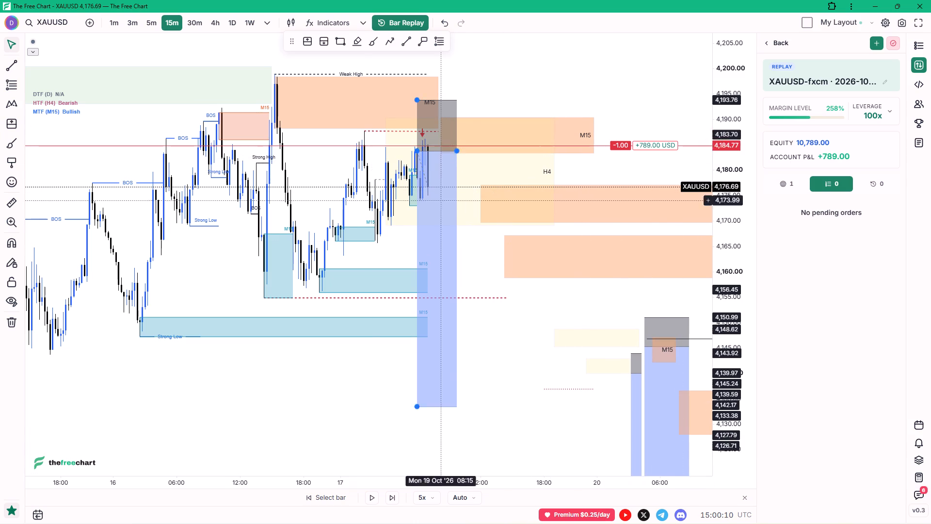
{"action": "left_click", "coordinate": [656, 145]}
{"action": "left_click", "coordinate": [830, 147]}
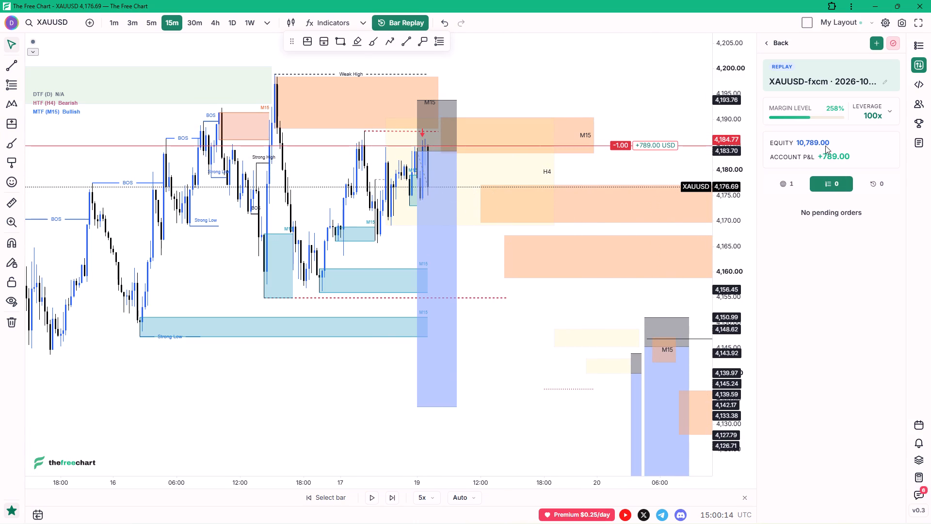
{"action": "triple_click", "coordinate": [796, 155]}
{"action": "left_click", "coordinate": [825, 186]}
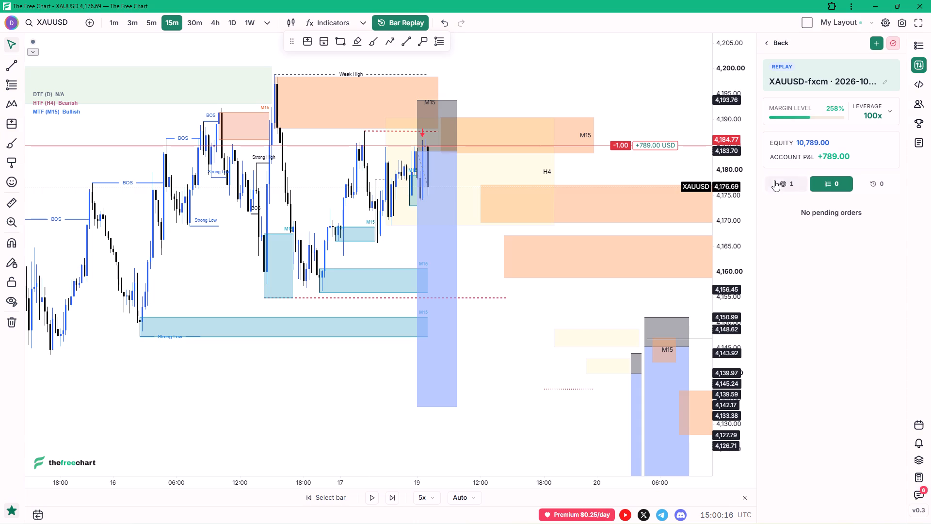
{"action": "left_click", "coordinate": [784, 182]}
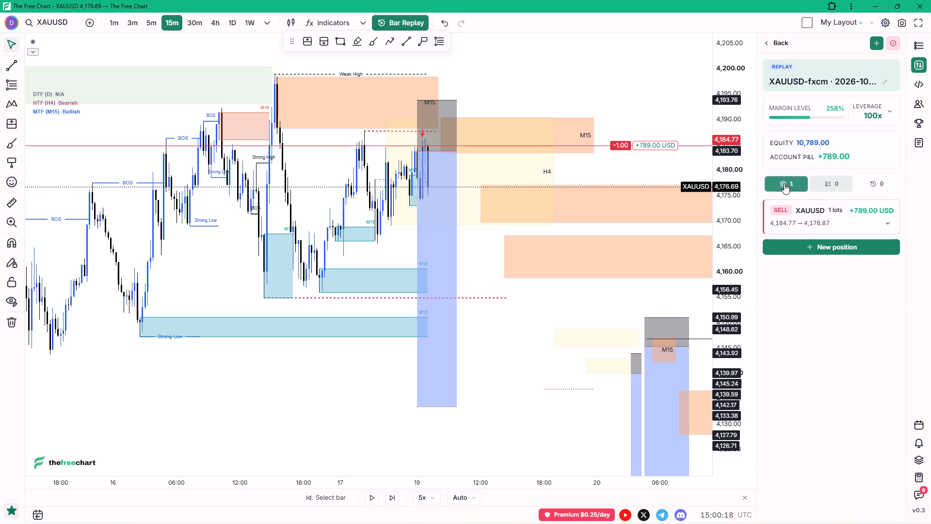
{"action": "left_click", "coordinate": [834, 229]}
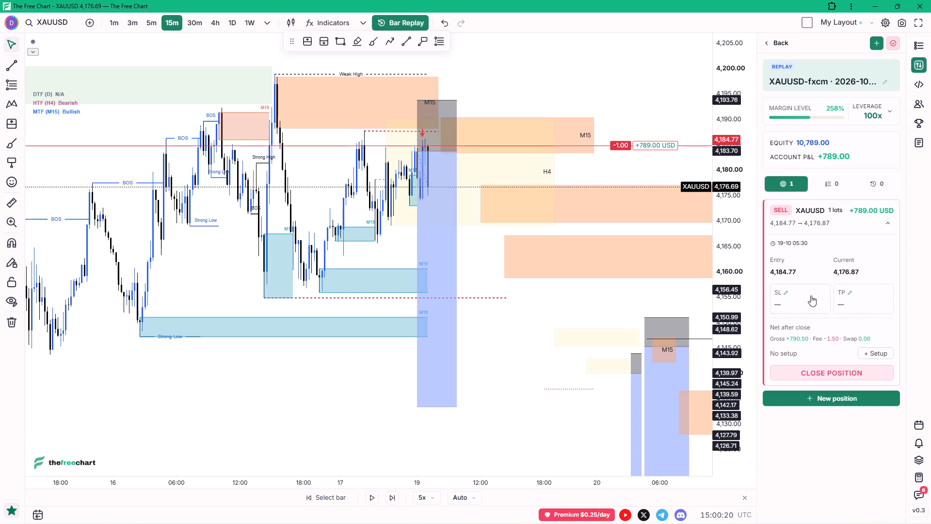
Set the short position's stop loss to 4,195.00, copying the price from the chart level above the entry, and save it.
{"action": "left_click", "coordinate": [786, 294]}
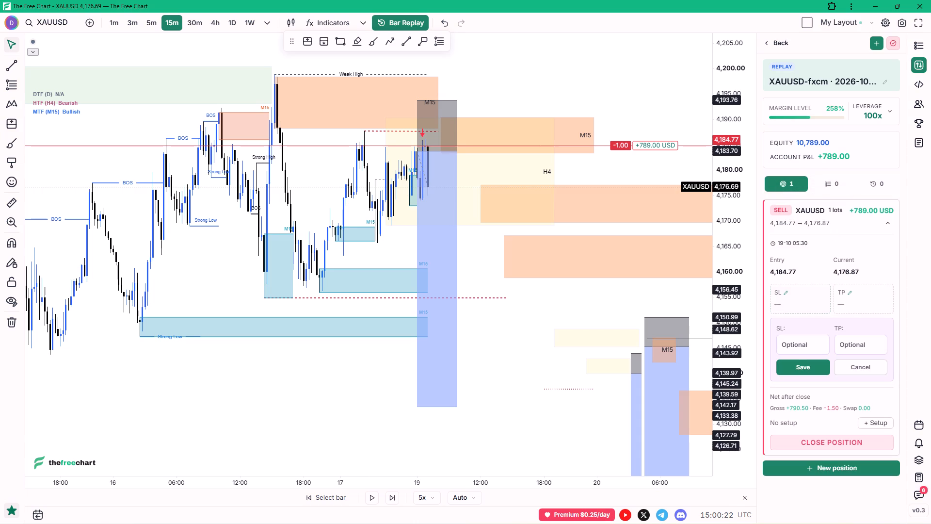
{"action": "double_click", "coordinate": [805, 349]}
{"action": "left_click", "coordinate": [783, 293]}
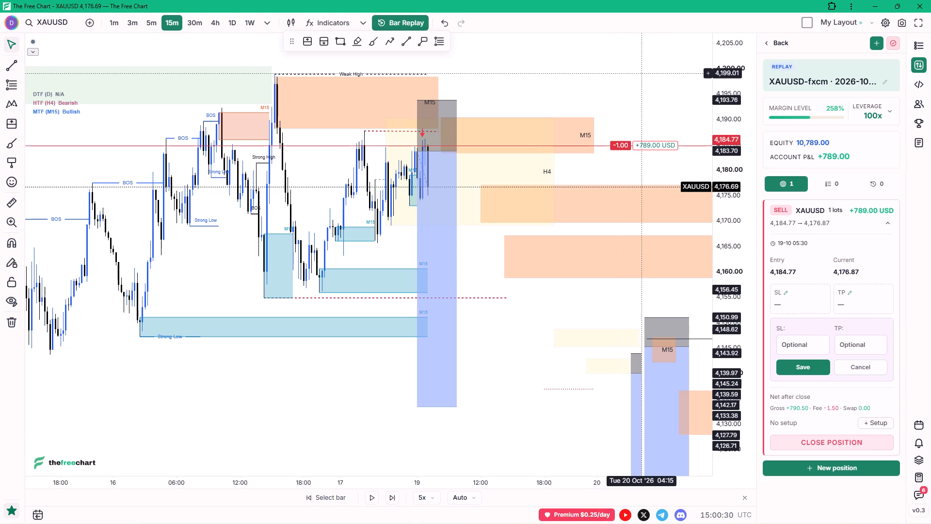
{"action": "right_click", "coordinate": [642, 94]}
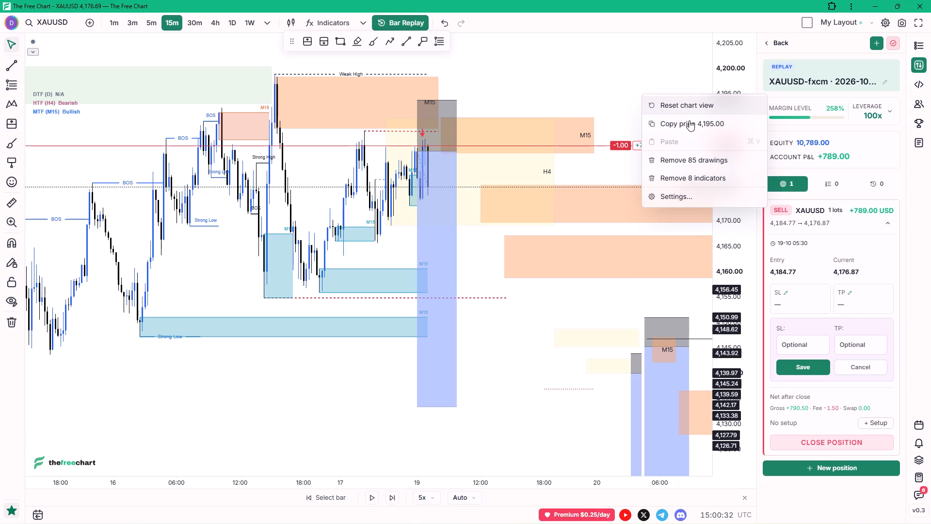
{"action": "left_click", "coordinate": [690, 122]}
{"action": "left_click", "coordinate": [785, 304]}
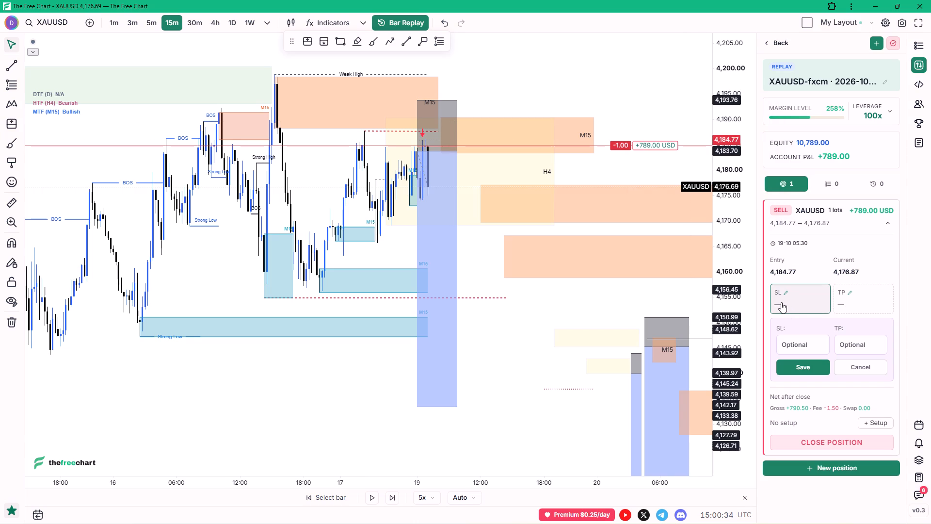
{"action": "double_click", "coordinate": [778, 302]}
{"action": "double_click", "coordinate": [785, 292]}
{"action": "left_click", "coordinate": [793, 344]}
{"action": "key", "text": "ctrl+v"}
{"action": "left_click", "coordinate": [805, 370]}
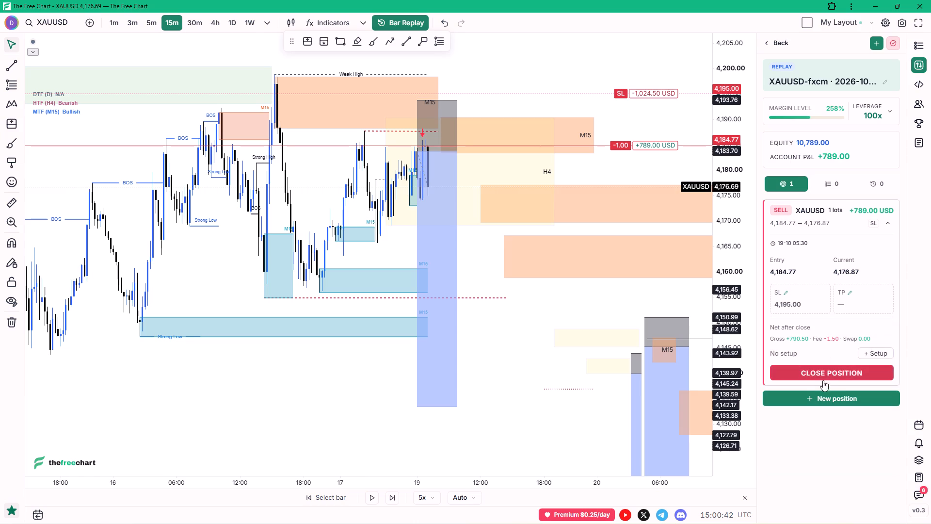
{"action": "left_click", "coordinate": [832, 437]}
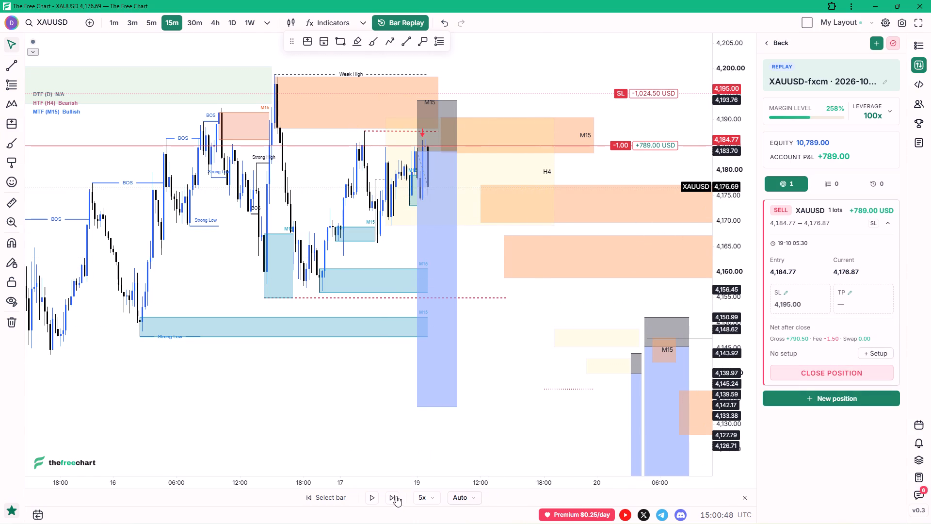
Play the bar replay at 5x and pause it when price reaches about 4,165.
{"action": "left_click", "coordinate": [374, 497]}
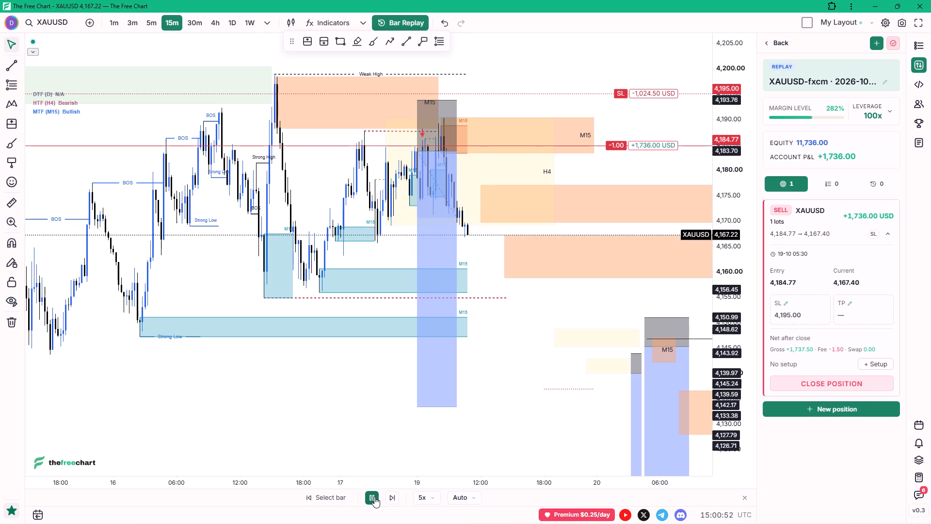
{"action": "left_click", "coordinate": [374, 497]}
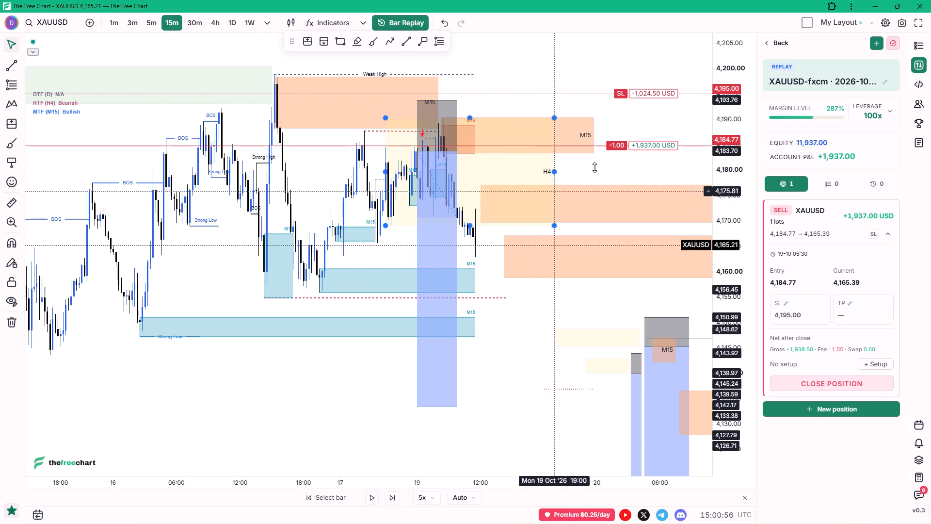
{"action": "left_click", "coordinate": [618, 55]}
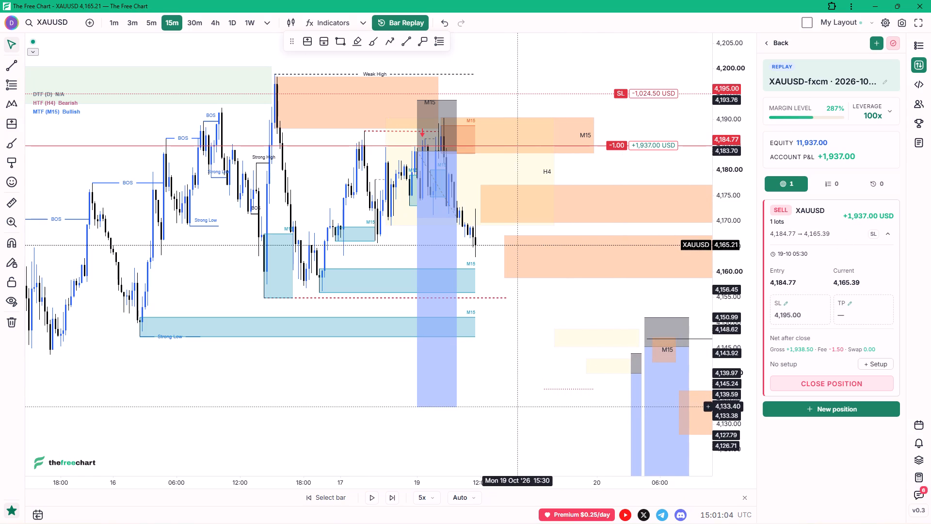
Set the short position's take profit to 4,133.31, copied from the chart at the bottom of the blue target box, and save it.
{"action": "right_click", "coordinate": [480, 407]}
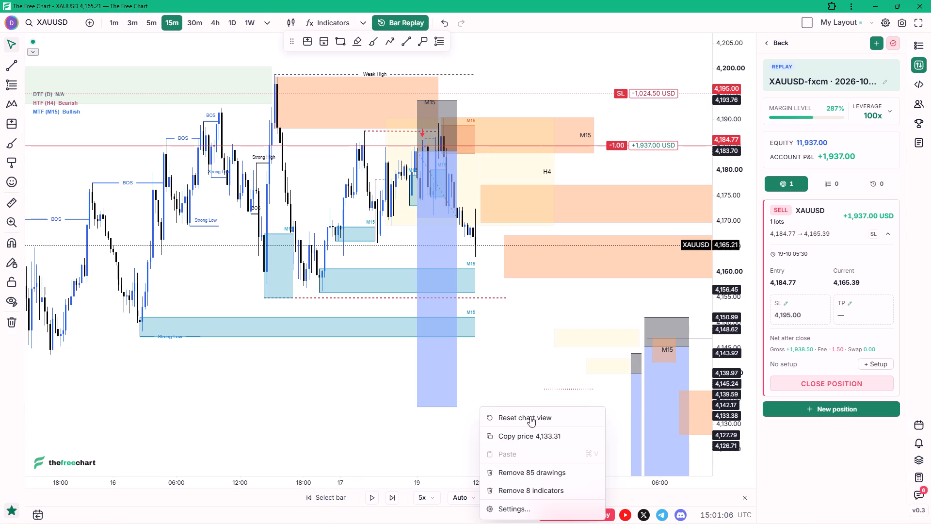
{"action": "left_click", "coordinate": [544, 438]}
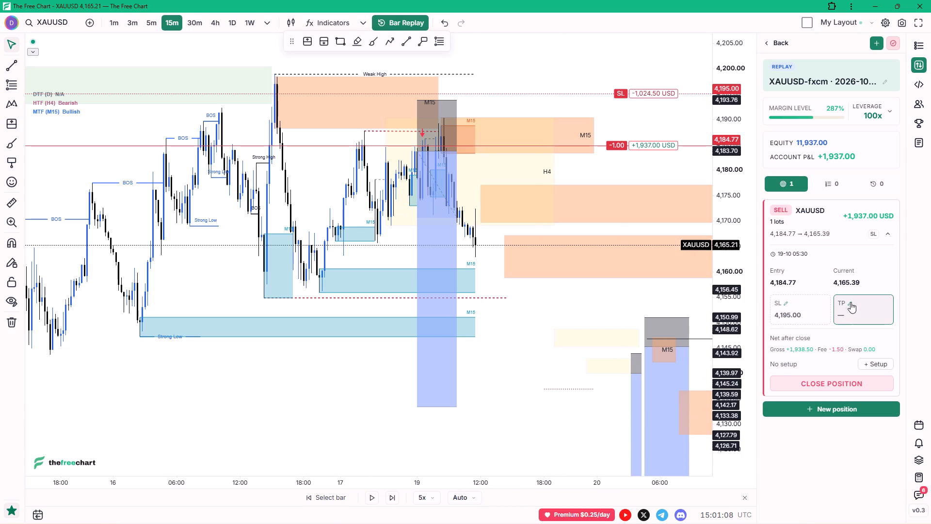
{"action": "left_click", "coordinate": [851, 302]}
{"action": "left_click", "coordinate": [849, 353]}
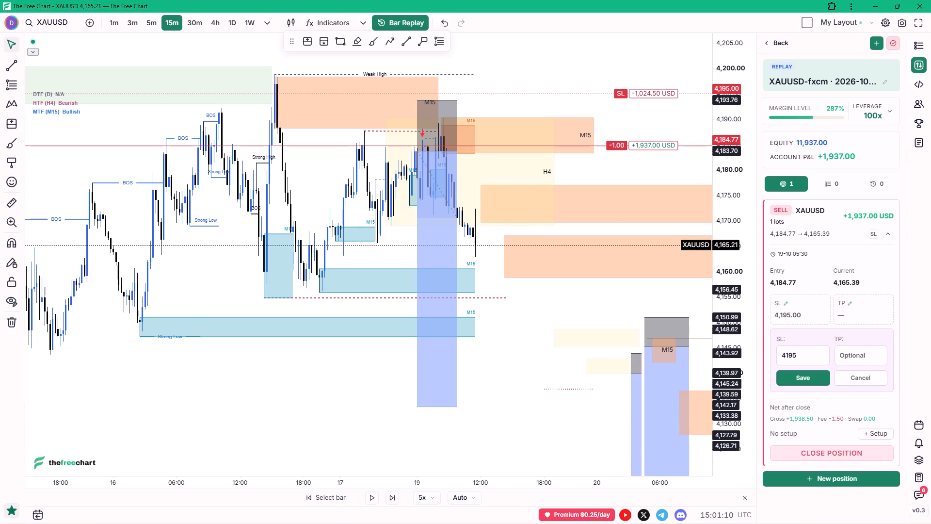
{"action": "key", "text": "ctrl+v"}
{"action": "key", "text": "Return"}
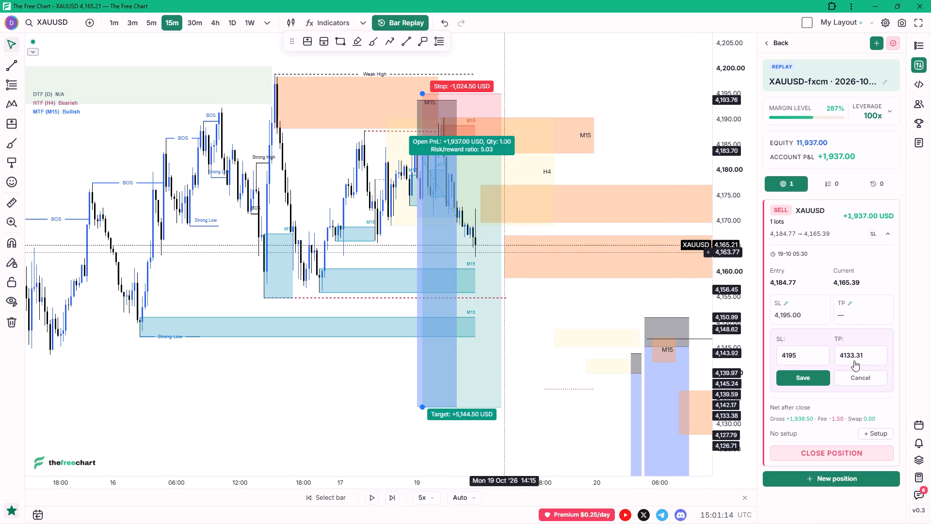
{"action": "left_click", "coordinate": [811, 382]}
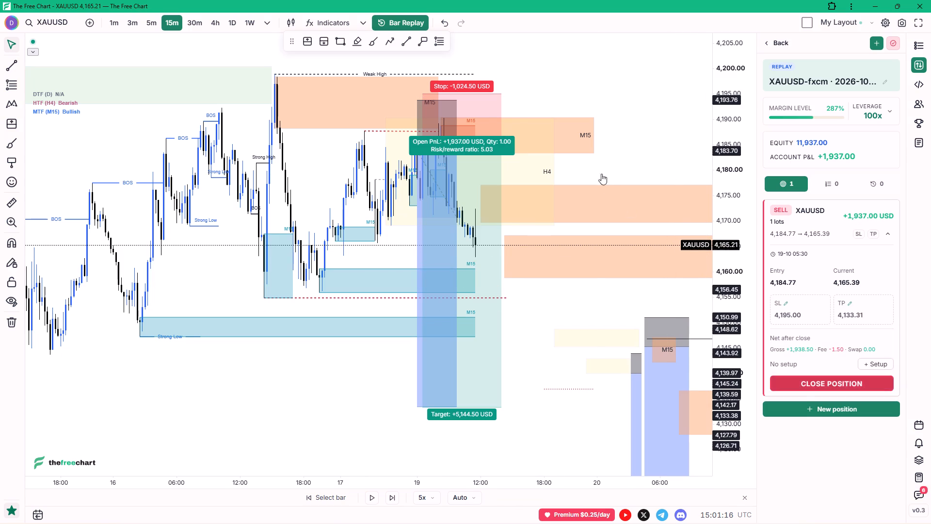
{"action": "left_click", "coordinate": [619, 136]}
{"action": "left_click", "coordinate": [565, 78]}
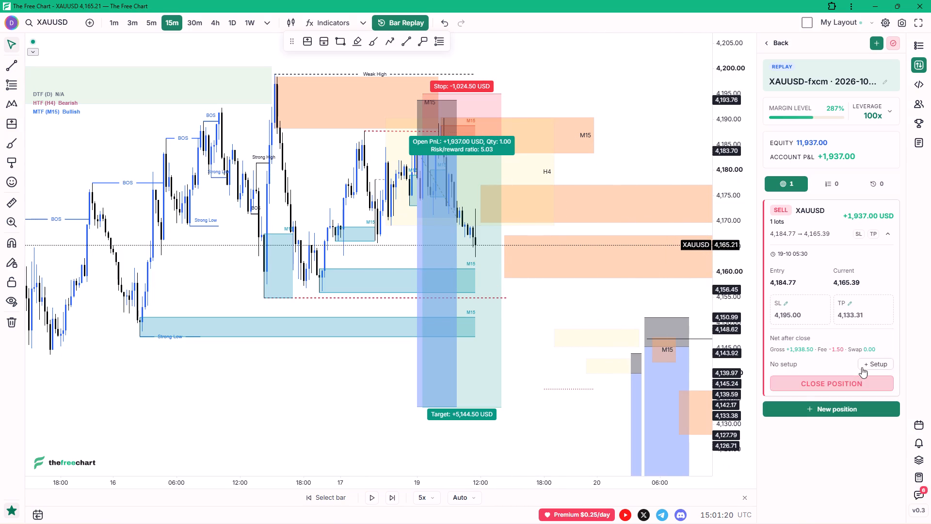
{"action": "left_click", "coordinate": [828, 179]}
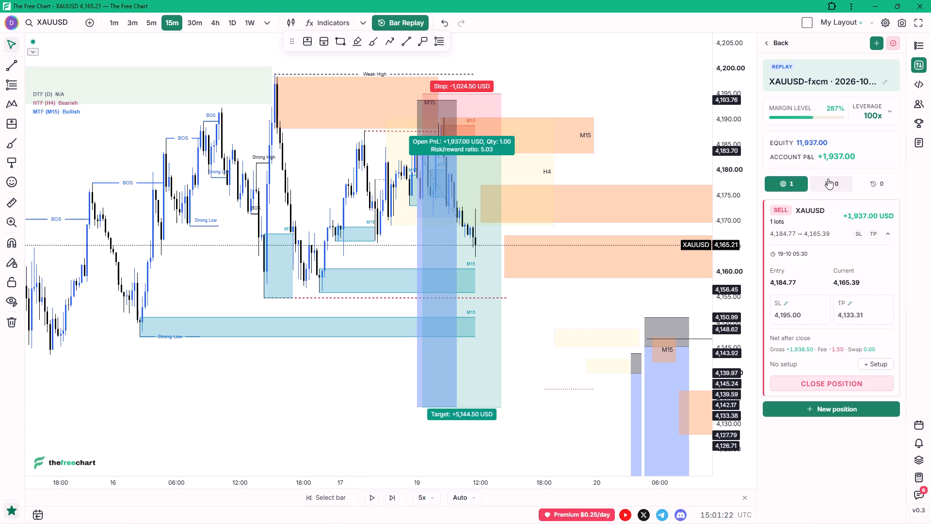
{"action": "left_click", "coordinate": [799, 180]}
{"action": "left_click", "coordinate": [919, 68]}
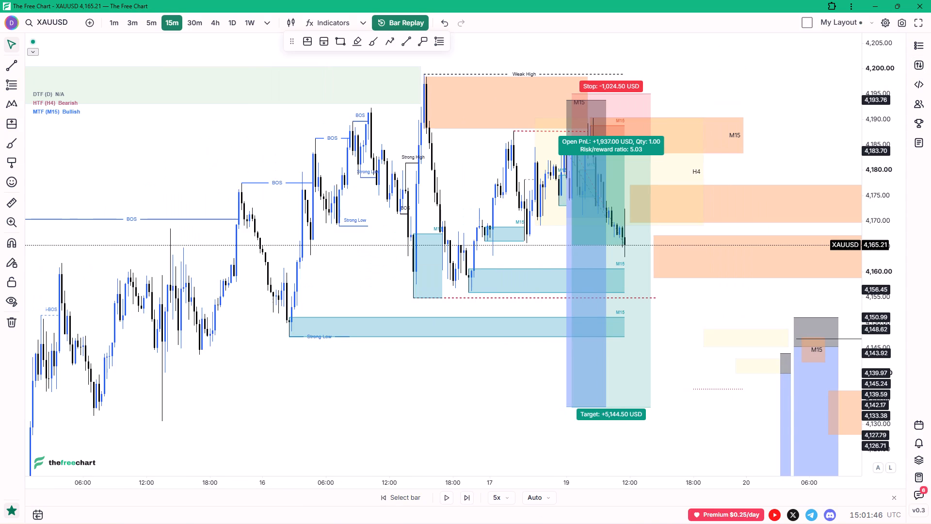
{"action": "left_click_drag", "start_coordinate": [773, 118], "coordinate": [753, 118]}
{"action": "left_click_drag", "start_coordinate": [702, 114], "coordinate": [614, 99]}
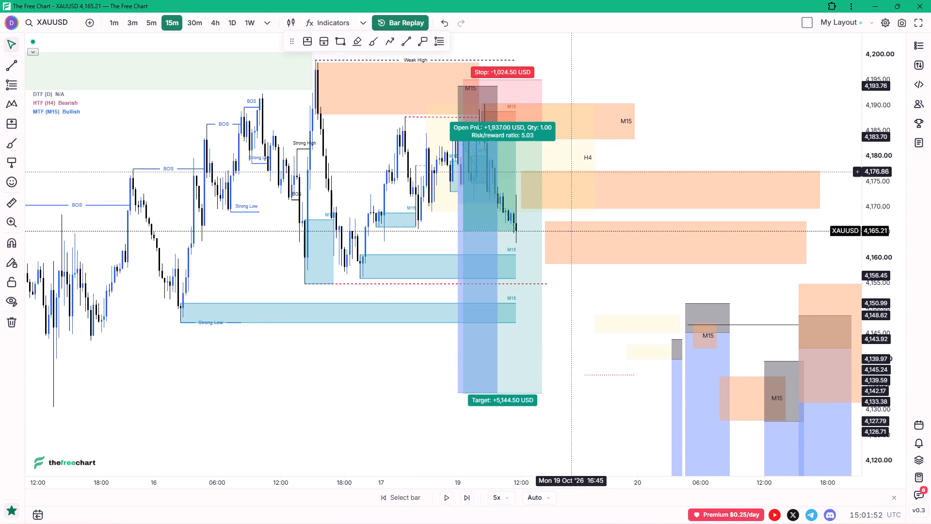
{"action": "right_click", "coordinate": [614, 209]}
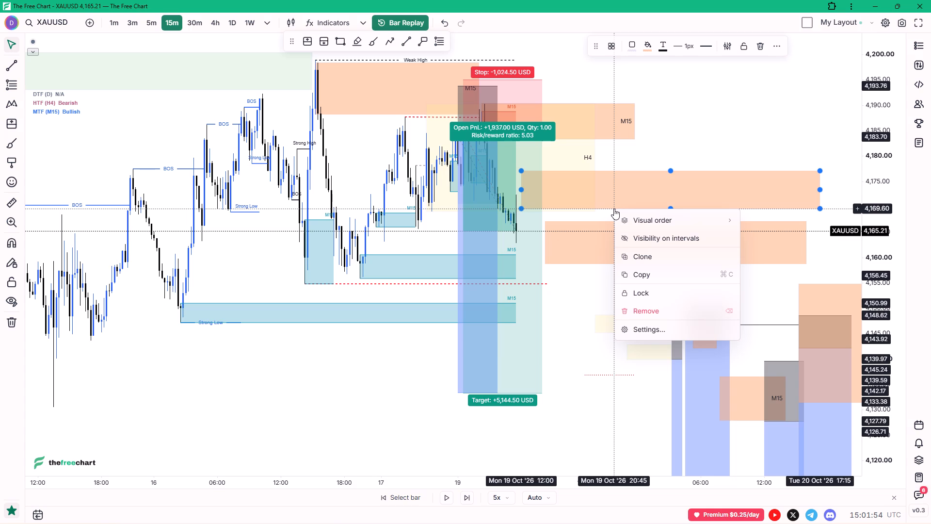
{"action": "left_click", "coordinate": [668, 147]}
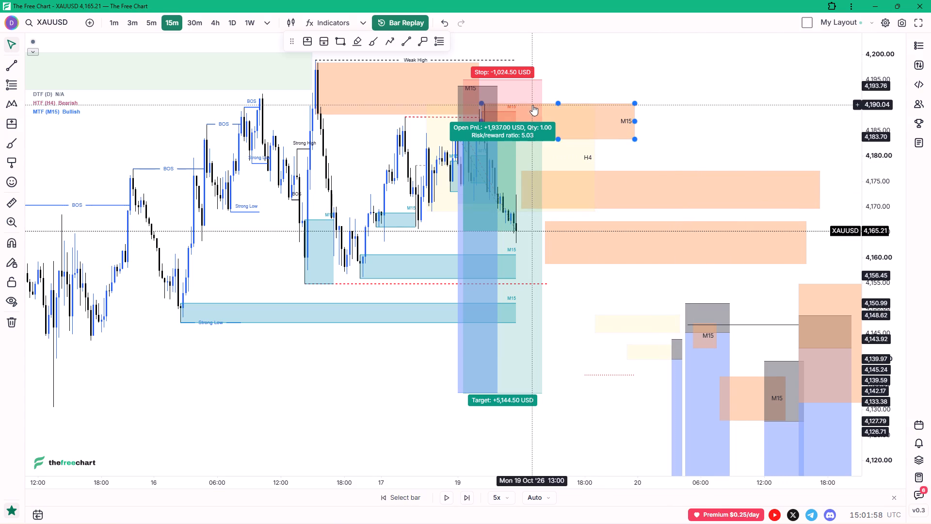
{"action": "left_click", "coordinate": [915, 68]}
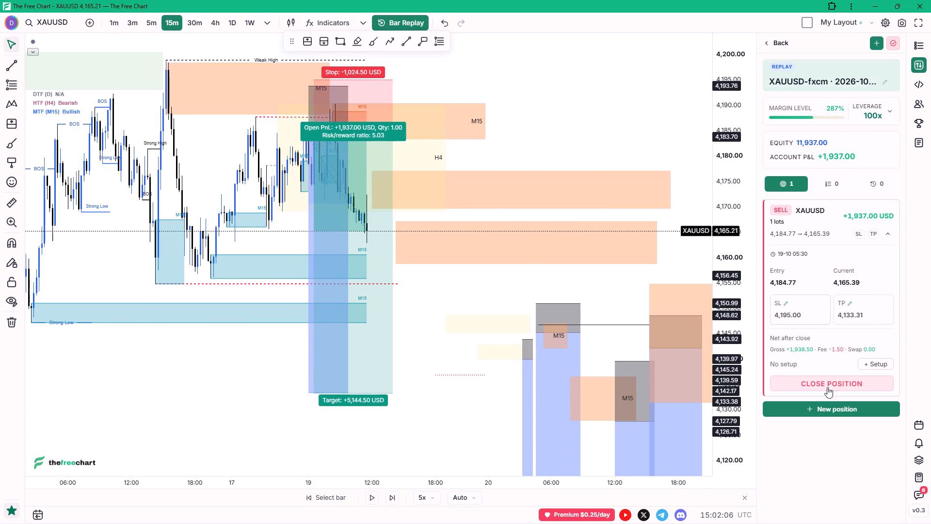
Start a new 1-lot XAUUSD sell limit order and try to place it without a limit price.
{"action": "double_click", "coordinate": [831, 411]}
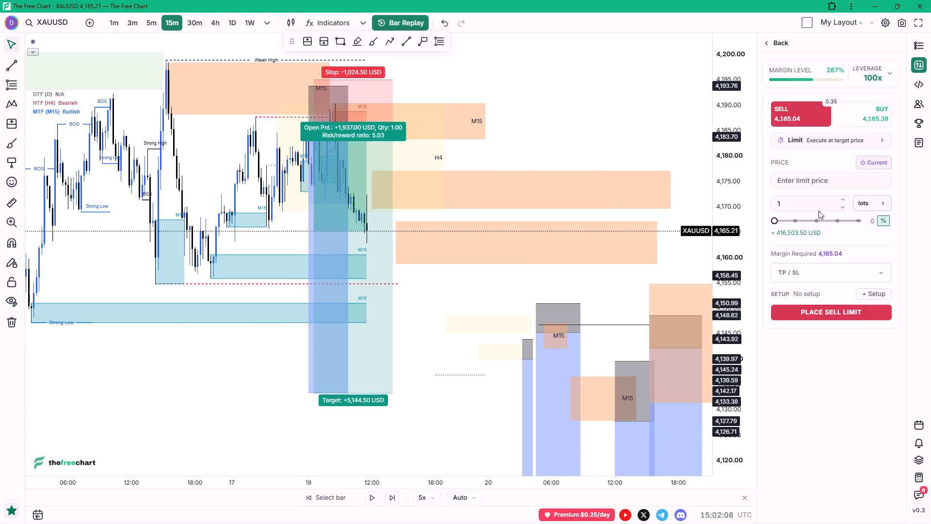
{"action": "left_click", "coordinate": [827, 315]}
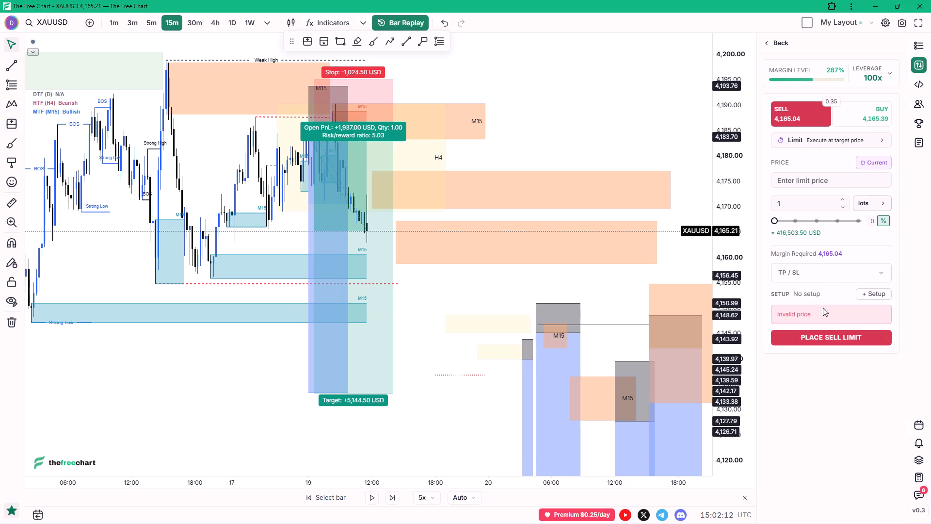
Move the orange zone just above the current price earlier in time, starting at Mon 19 Oct '26 08:30.
{"action": "right_click", "coordinate": [656, 217]}
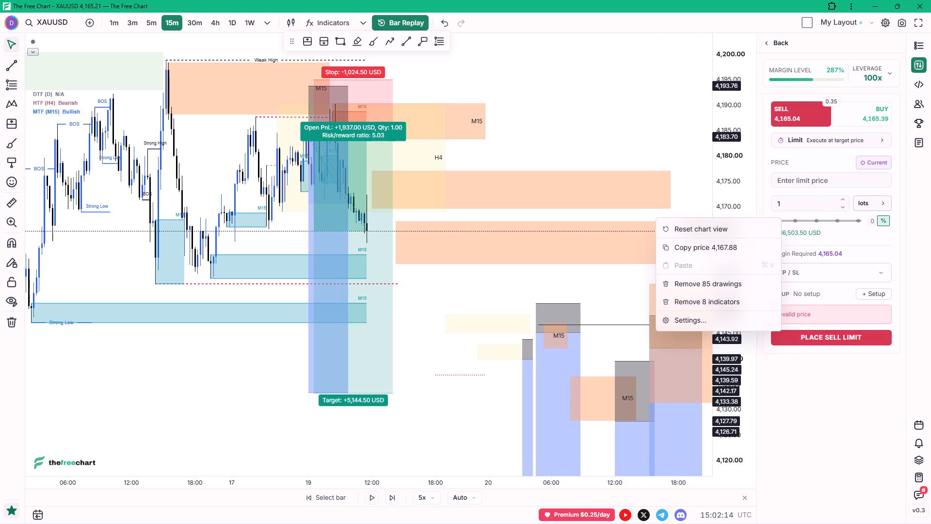
{"action": "left_click", "coordinate": [651, 212]}
{"action": "left_click_drag", "start_coordinate": [651, 212], "coordinate": [614, 214]}
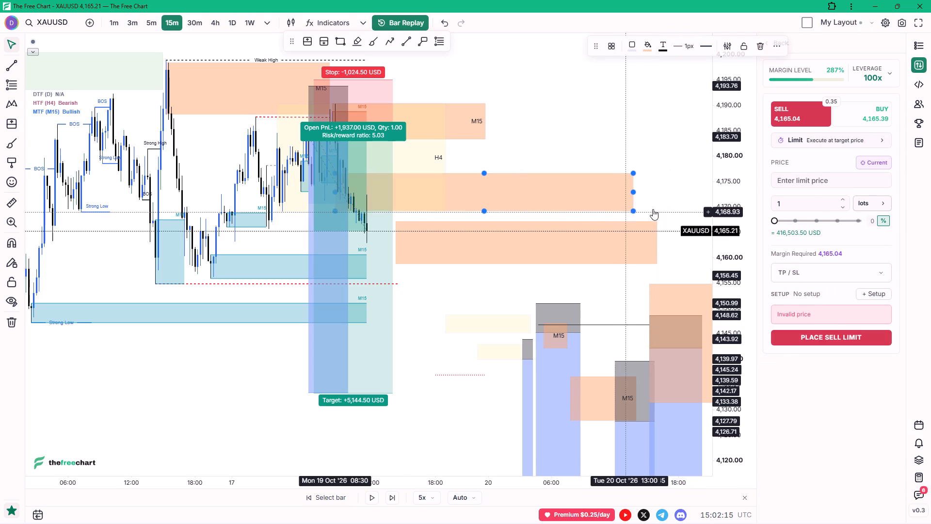
Undo the last move of the orange zone just above the current price.
{"action": "left_click", "coordinate": [820, 181]}
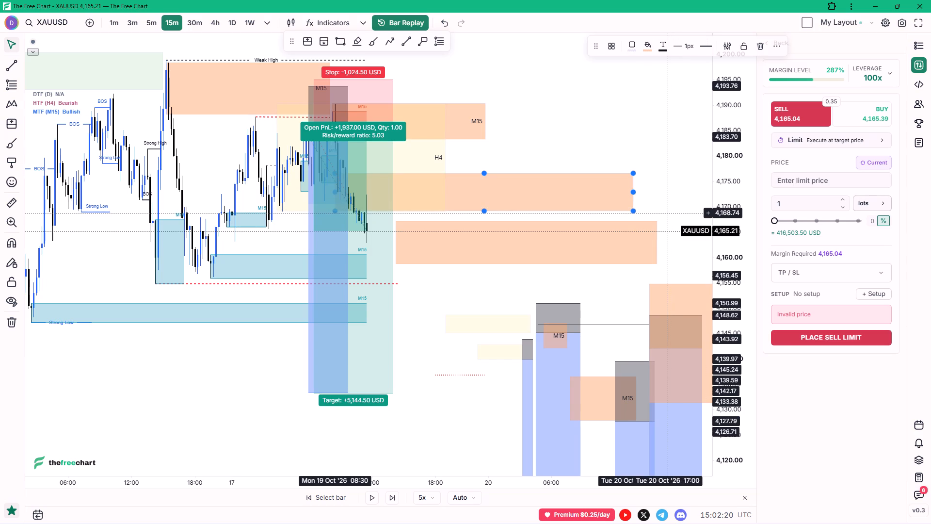
{"action": "left_click", "coordinate": [439, 22]}
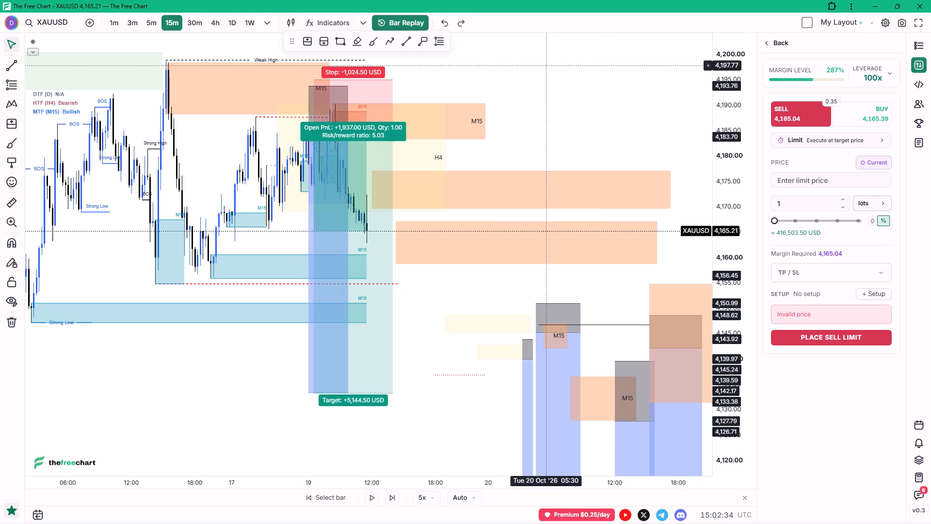
Set the sell limit order's price to 4168.84, copied from the chart in the gap between the two orange zones.
{"action": "left_click", "coordinate": [806, 181]}
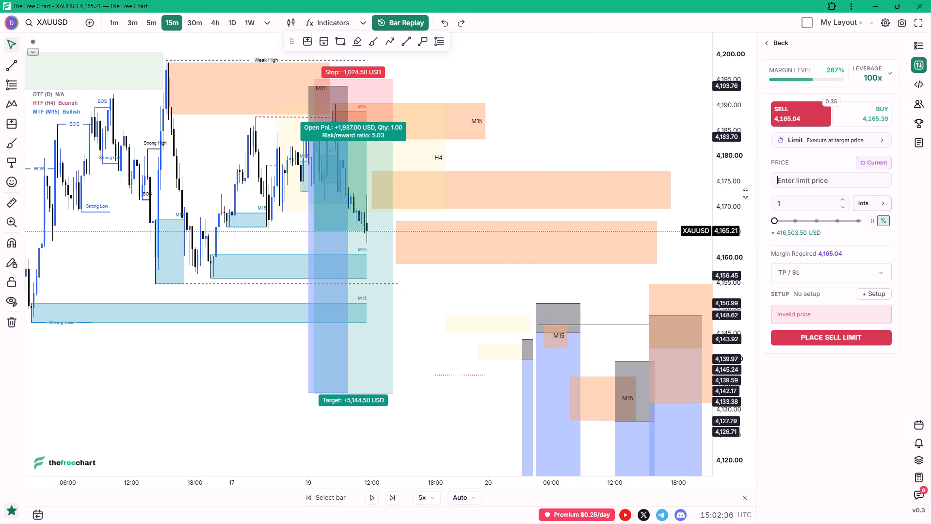
{"action": "right_click", "coordinate": [582, 212]}
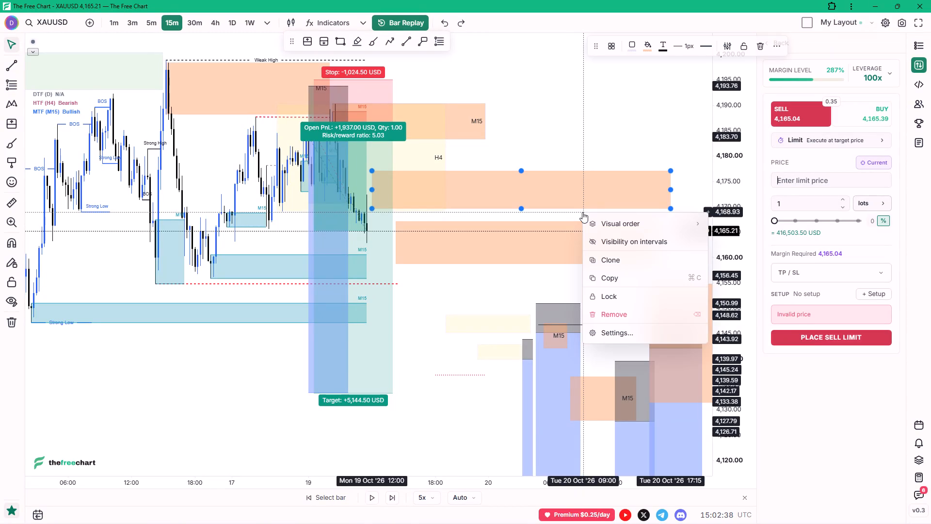
{"action": "left_click", "coordinate": [557, 210]}
{"action": "right_click", "coordinate": [556, 213]}
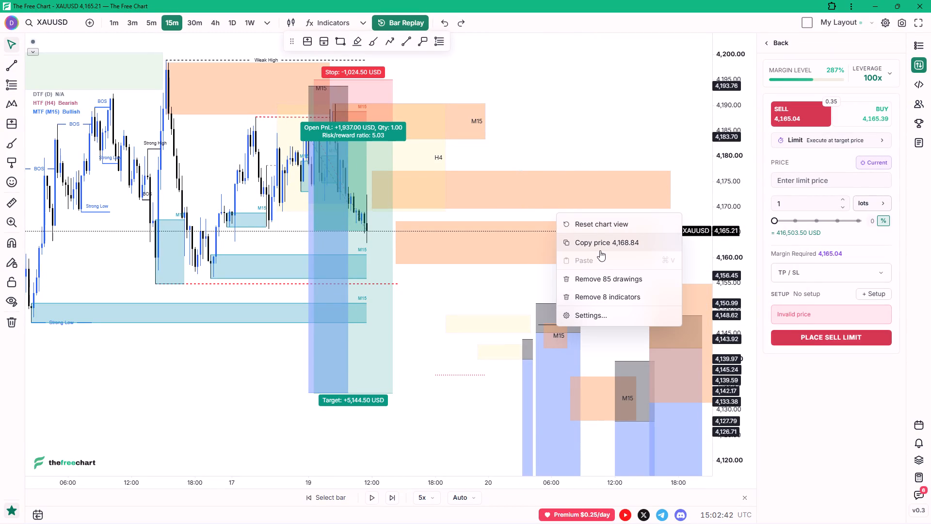
{"action": "left_click", "coordinate": [600, 250]}
{"action": "double_click", "coordinate": [814, 186]}
{"action": "right_click", "coordinate": [809, 180]}
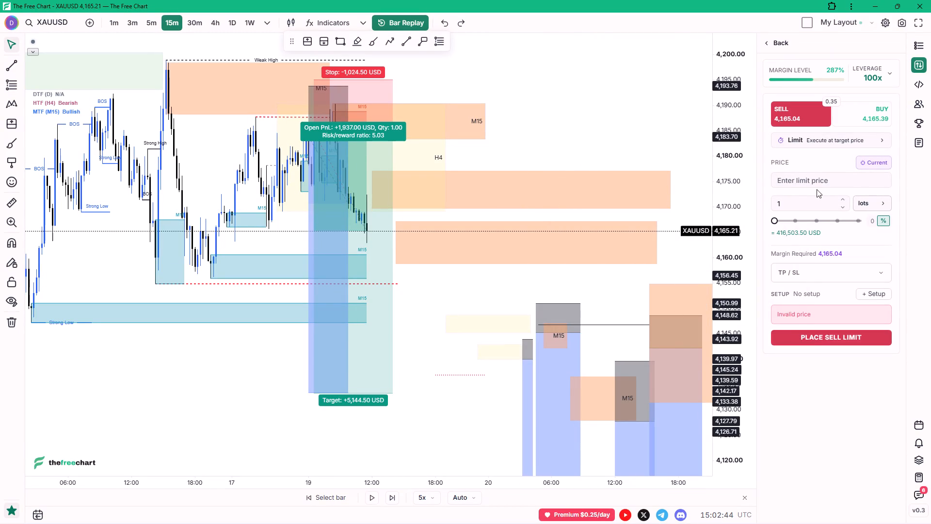
{"action": "key", "text": "ctrl+v"}
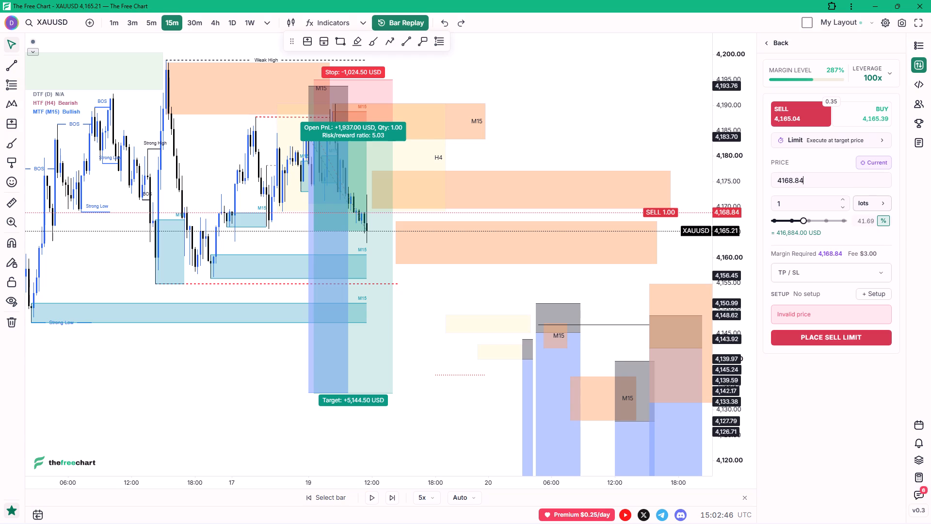
Add the prefilled stop loss of 4177.18 and take profit of 4152.16, and place the 1-lot sell limit order.
{"action": "left_click", "coordinate": [803, 276]}
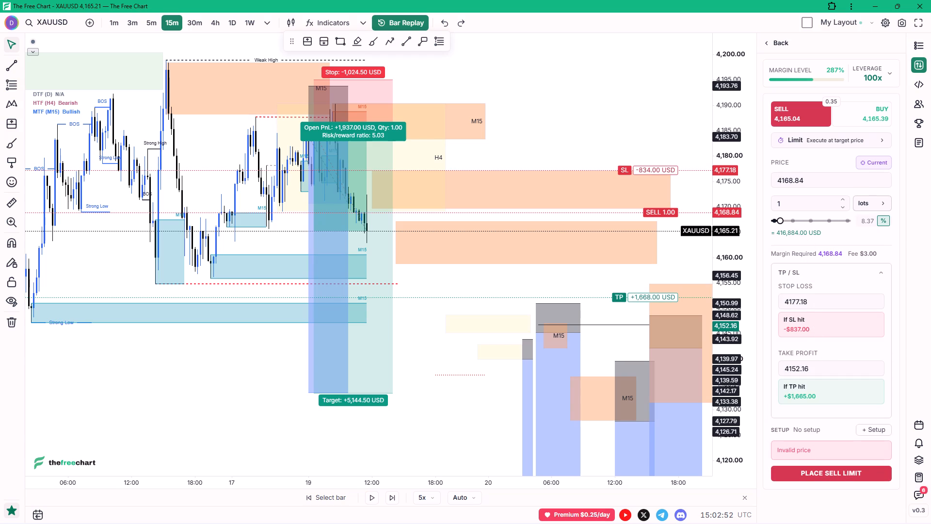
{"action": "scroll", "coordinate": [831, 371], "scroll_direction": "down", "scroll_amount": 2}
{"action": "left_click", "coordinate": [826, 470]}
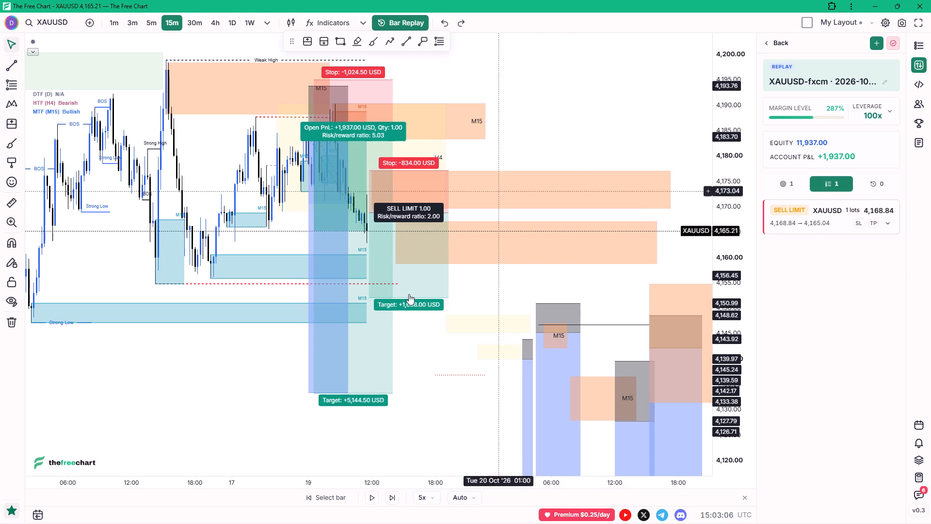
Lower the pending sell limit's take profit on the chart to a target of about +3,696 USD, just below the open short's target.
{"action": "double_click", "coordinate": [370, 297]}
{"action": "left_click_drag", "start_coordinate": [370, 297], "coordinate": [381, 365]}
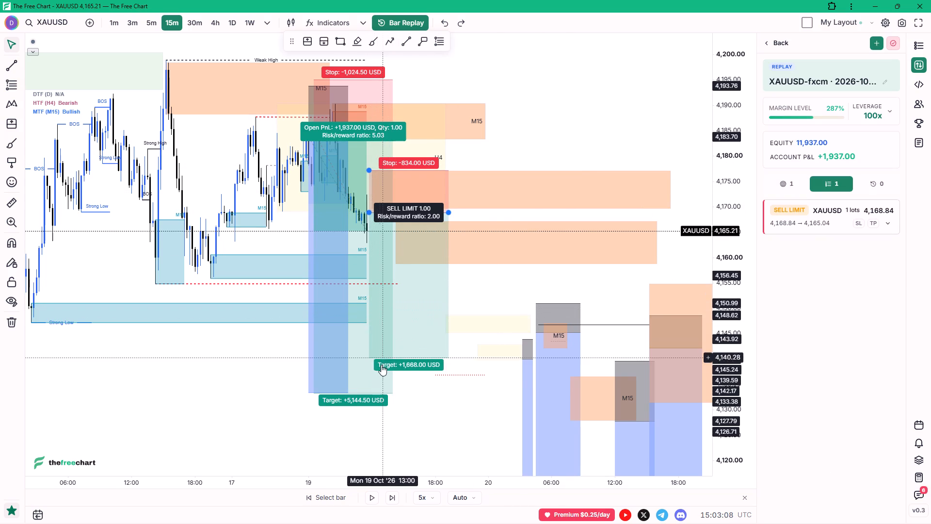
{"action": "left_click_drag", "start_coordinate": [381, 365], "coordinate": [387, 400]}
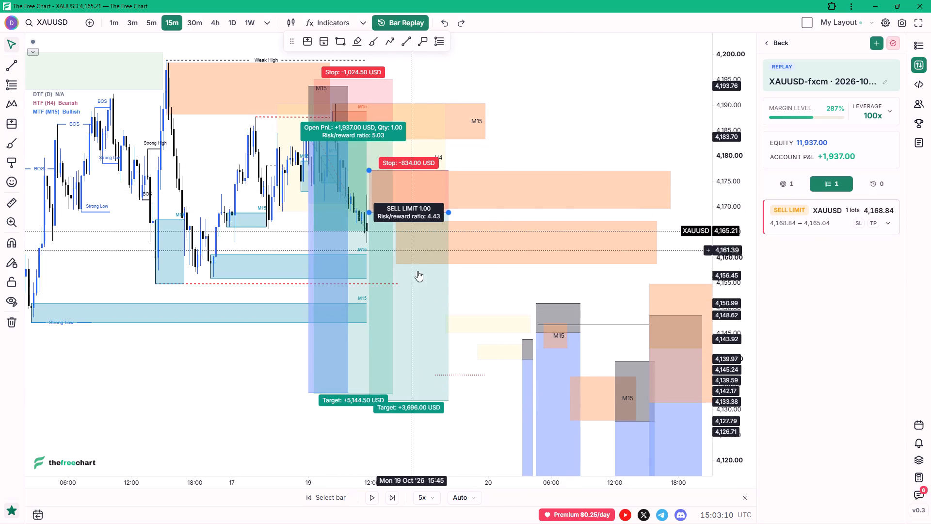
Shift the whole sell limit position box slightly down so its entry price is 4,168.27.
{"action": "left_click_drag", "start_coordinate": [425, 282], "coordinate": [437, 285]}
{"action": "triple_click", "coordinate": [437, 283]}
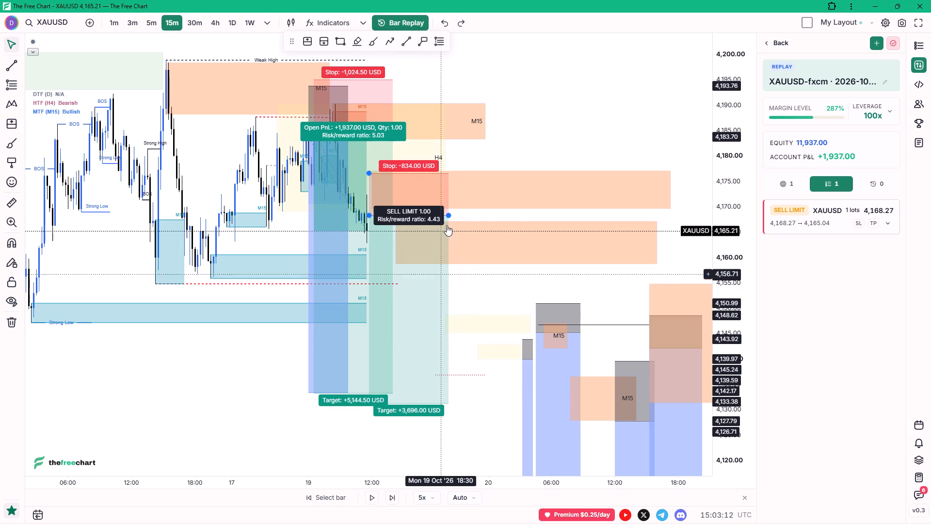
Raise the sell limit's stop loss on the chart to about 4,177.53, just above the top of the upper orange zone.
{"action": "left_click", "coordinate": [370, 172]}
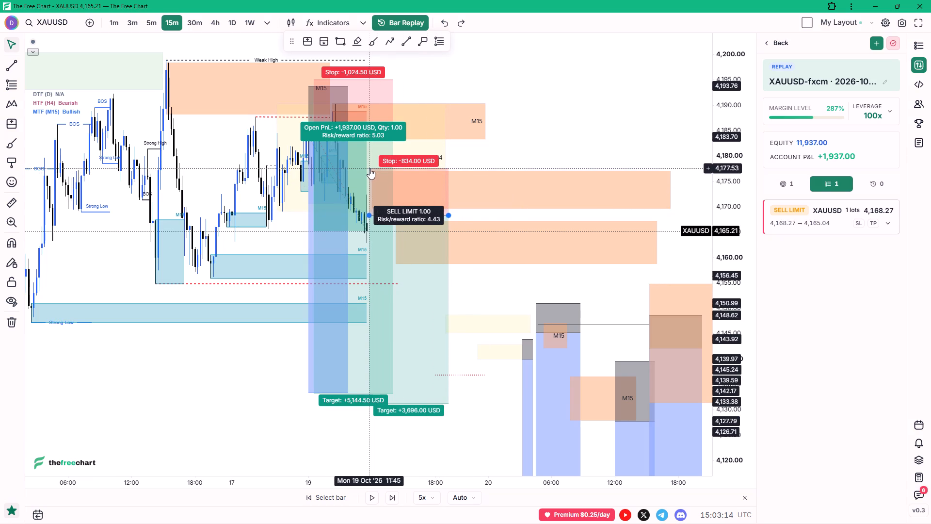
{"action": "left_click", "coordinate": [522, 145]}
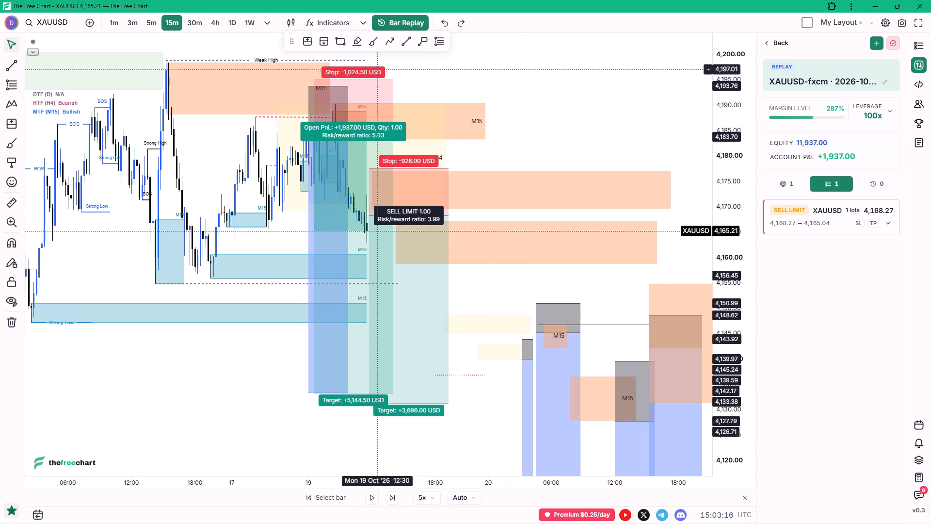
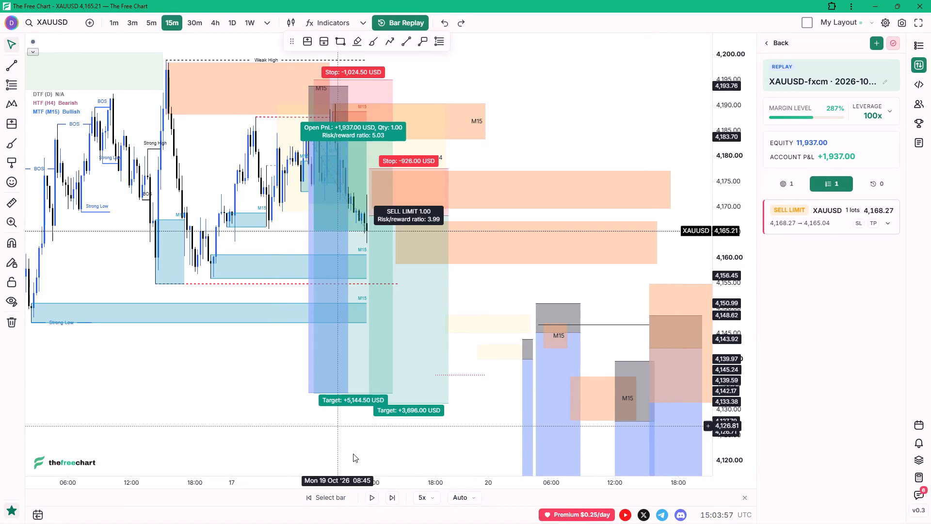
Play the replay forward in two short runs at 5x and pause on the drop to about 4,146.
{"action": "left_click", "coordinate": [372, 501]}
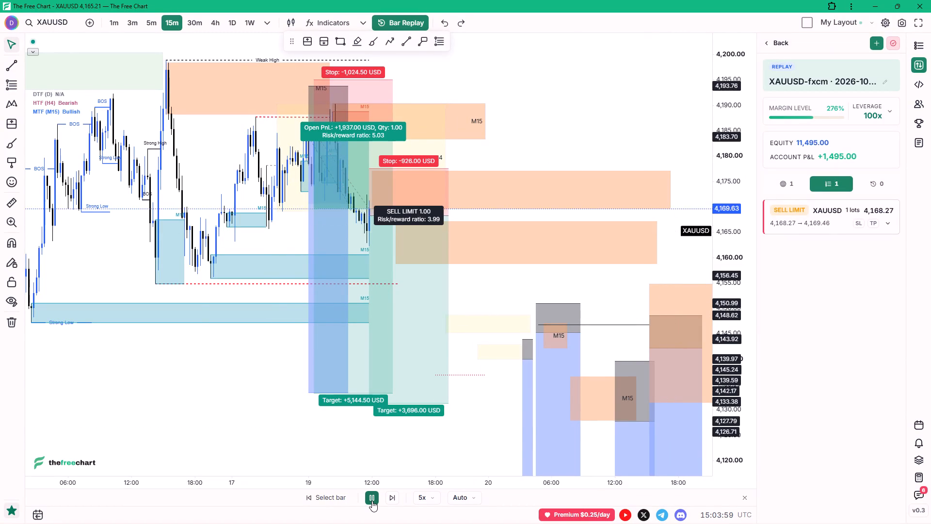
{"action": "left_click", "coordinate": [372, 501]}
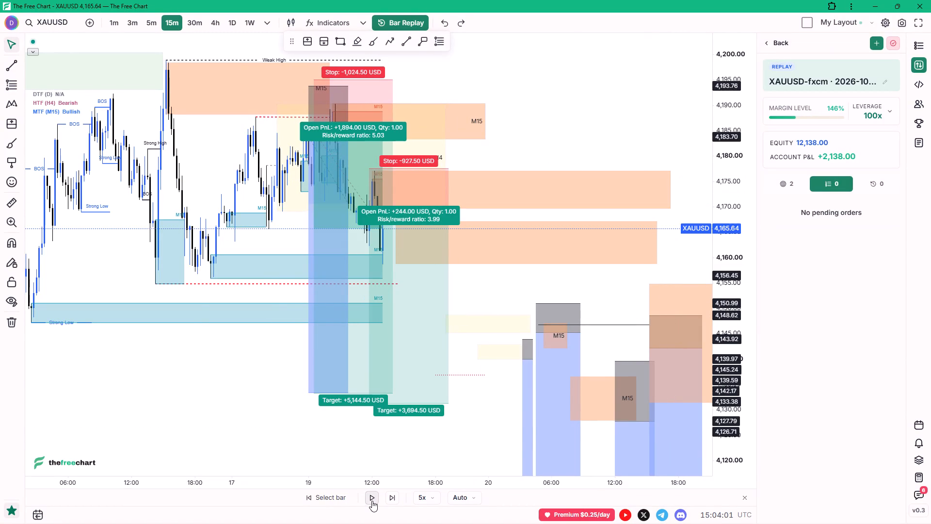
{"action": "left_click", "coordinate": [371, 501]}
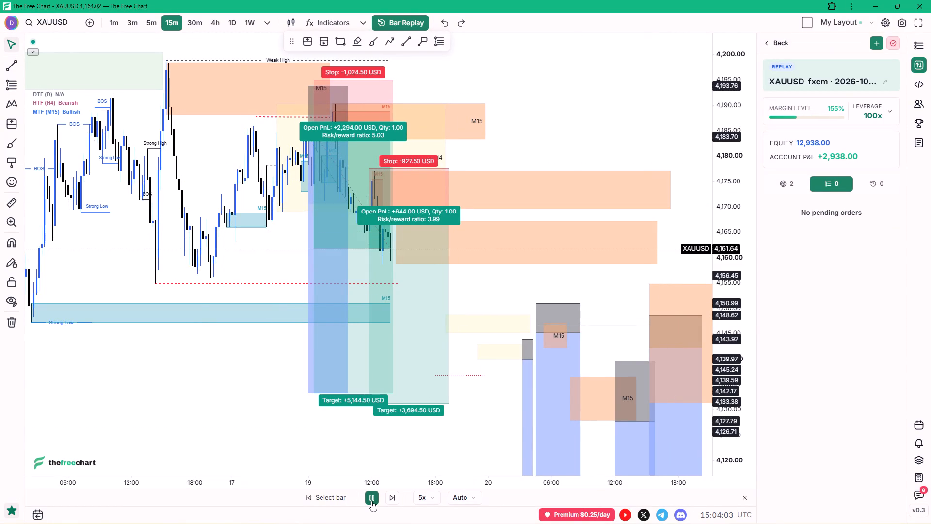
{"action": "left_click", "coordinate": [371, 501]}
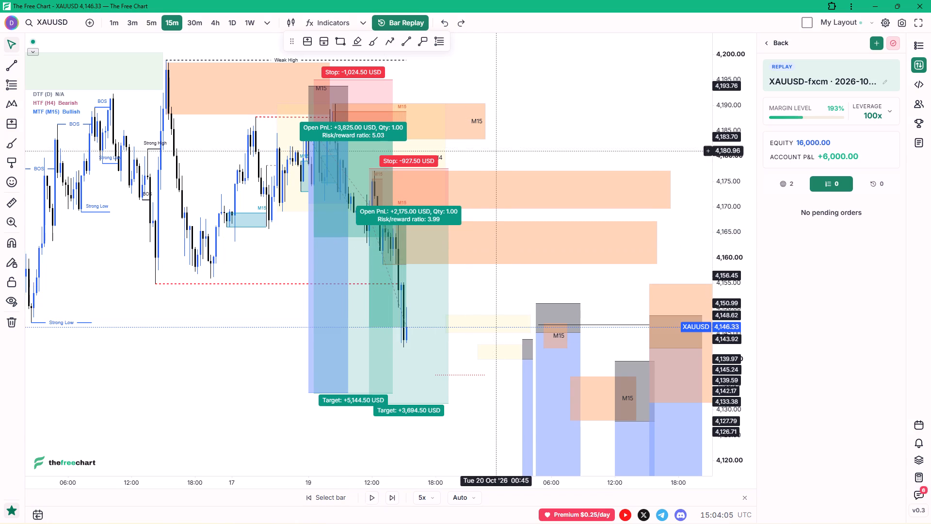
Shorten the two orange zones around 4,173 and 4,162 by pulling in their later ends, the lower one to about 05:00 on 20 Oct.
{"action": "left_click", "coordinate": [499, 136]}
{"action": "left_click", "coordinate": [530, 150]}
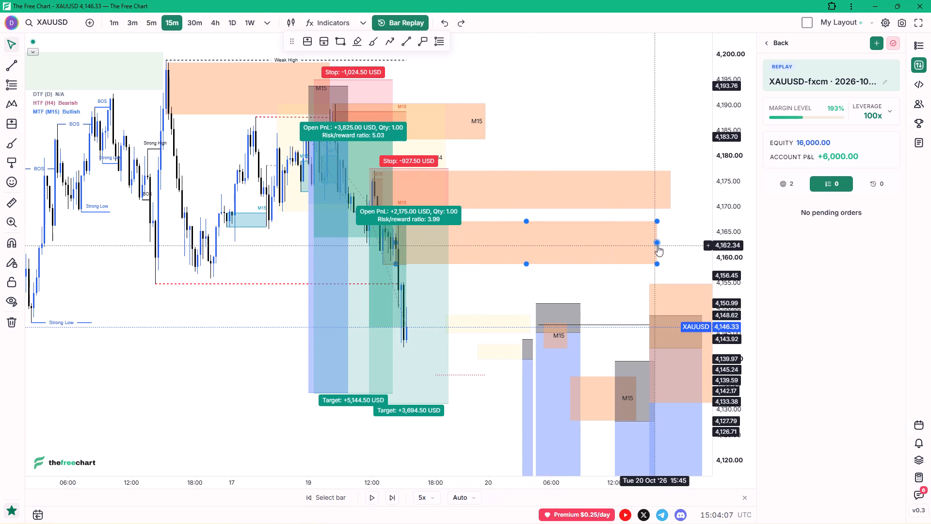
{"action": "left_click_drag", "start_coordinate": [658, 243], "coordinate": [537, 232]}
{"action": "left_click", "coordinate": [595, 247]}
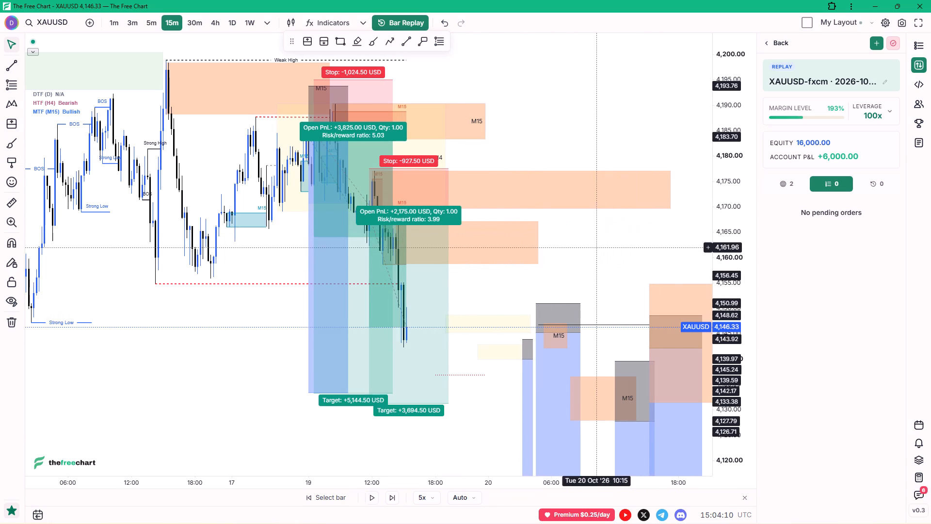
{"action": "left_click_drag", "start_coordinate": [672, 189], "coordinate": [661, 187]}
{"action": "left_click_drag", "start_coordinate": [648, 185], "coordinate": [578, 185]}
Place a new 1-lot sell limit at 4157.87, a price copied from the chart, without stop loss or take profit.
{"action": "left_click_drag", "start_coordinate": [629, 241], "coordinate": [644, 166]}
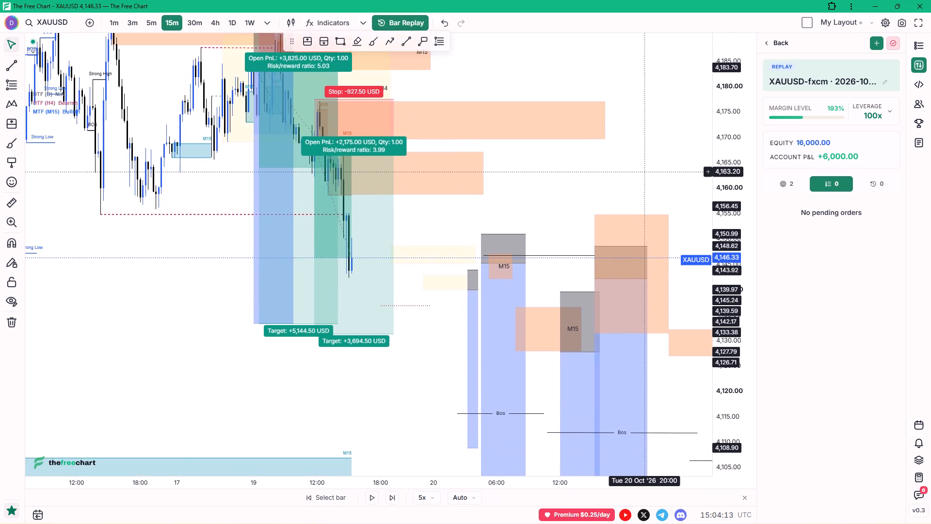
{"action": "scroll", "coordinate": [644, 166], "scroll_direction": "down", "scroll_amount": 4}
{"action": "left_click_drag", "start_coordinate": [731, 159], "coordinate": [725, 206]}
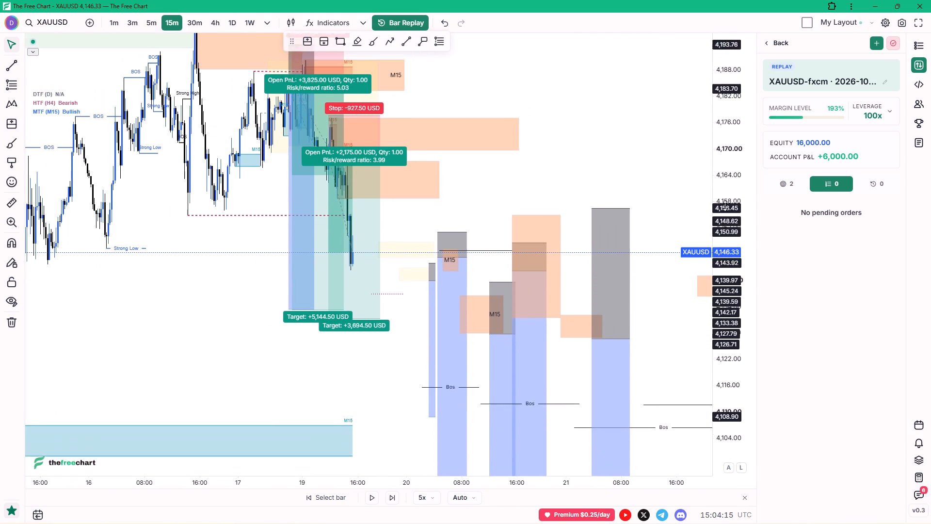
{"action": "left_click_drag", "start_coordinate": [725, 206], "coordinate": [698, 290]}
{"action": "left_click", "coordinate": [698, 290]}
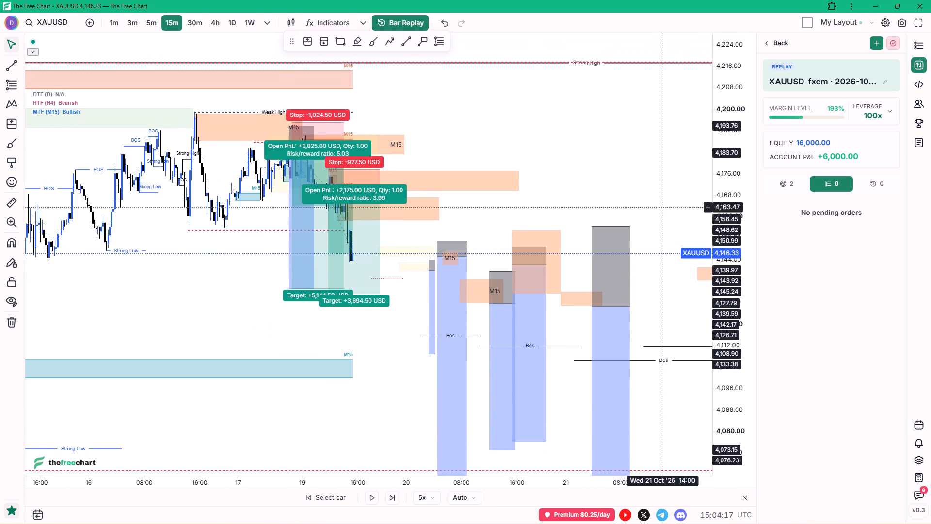
{"action": "scroll", "coordinate": [650, 187], "scroll_direction": "down", "scroll_amount": 2}
{"action": "left_click_drag", "start_coordinate": [608, 197], "coordinate": [673, 201]}
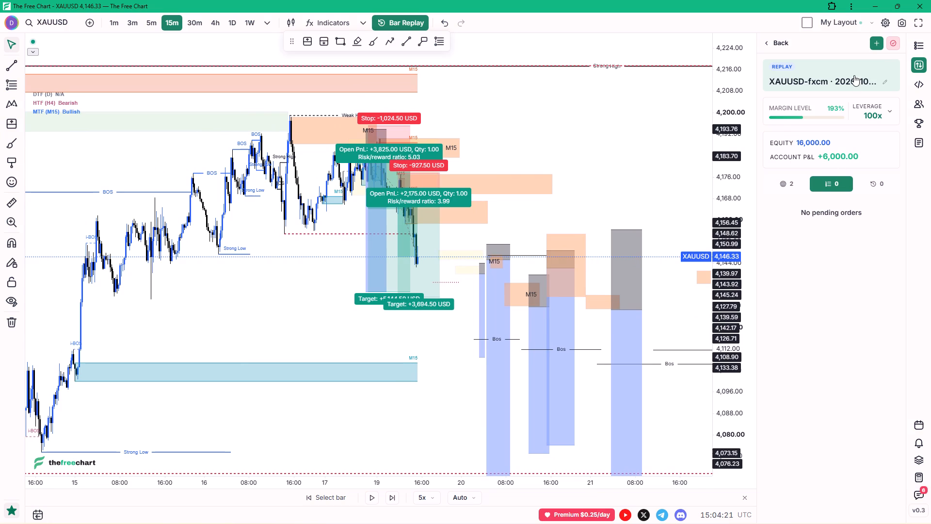
{"action": "left_click", "coordinate": [877, 42]}
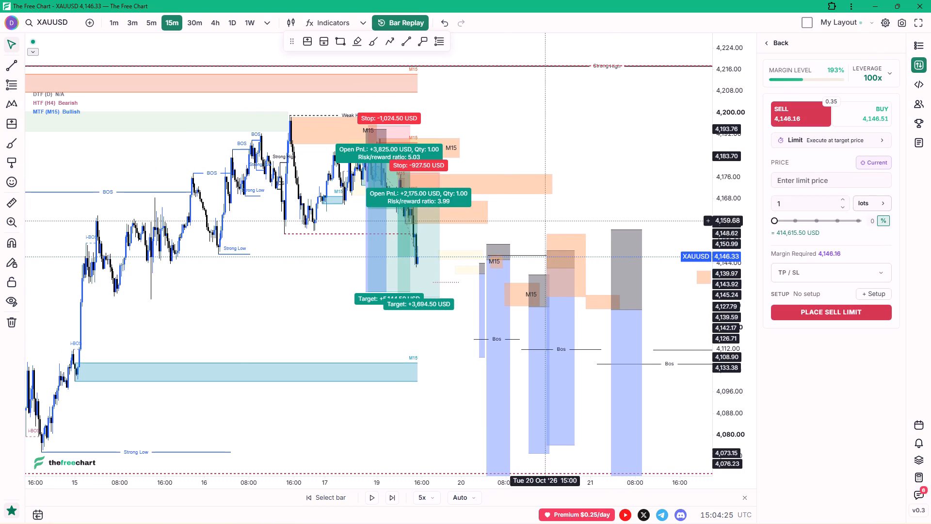
{"action": "left_click", "coordinate": [510, 224]}
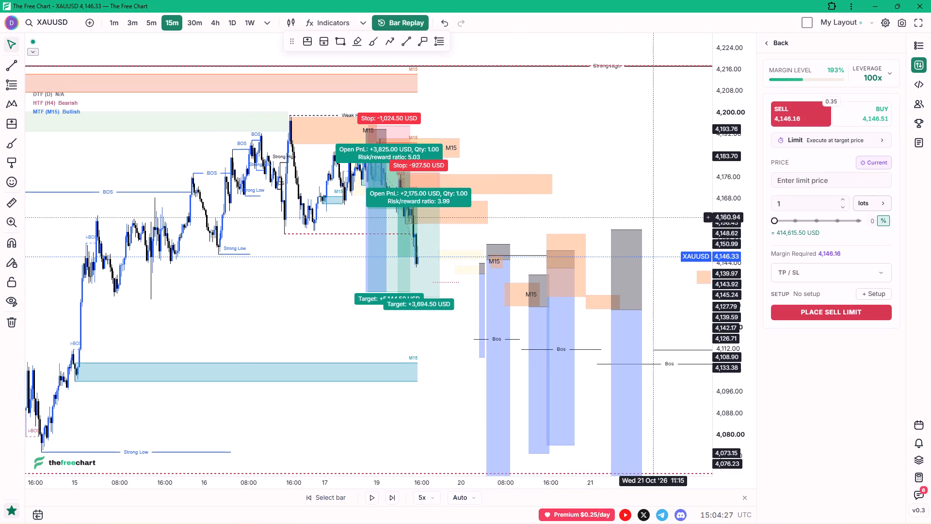
{"action": "right_click", "coordinate": [516, 226]}
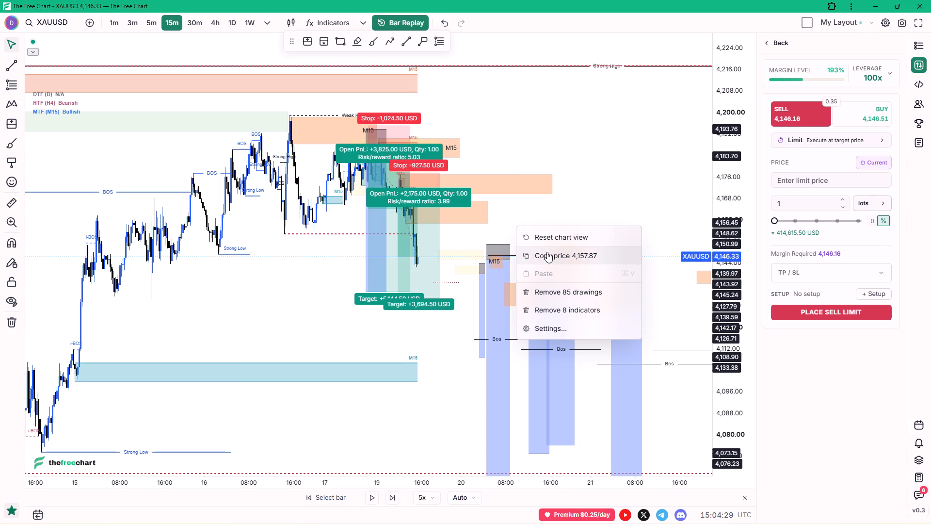
{"action": "left_click", "coordinate": [547, 252]}
{"action": "double_click", "coordinate": [819, 175]}
{"action": "right_click", "coordinate": [803, 178]}
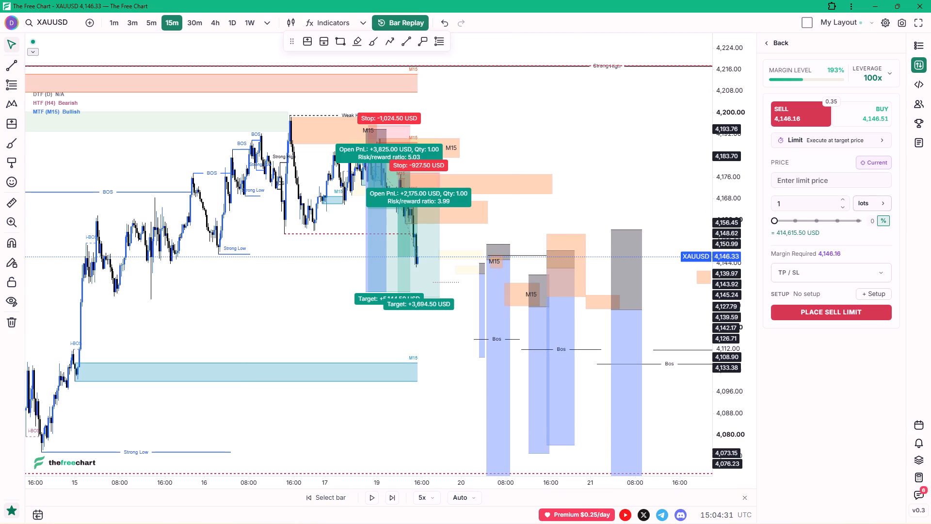
{"action": "right_click", "coordinate": [804, 180]}
{"action": "left_click", "coordinate": [805, 182]}
{"action": "right_click", "coordinate": [805, 182]}
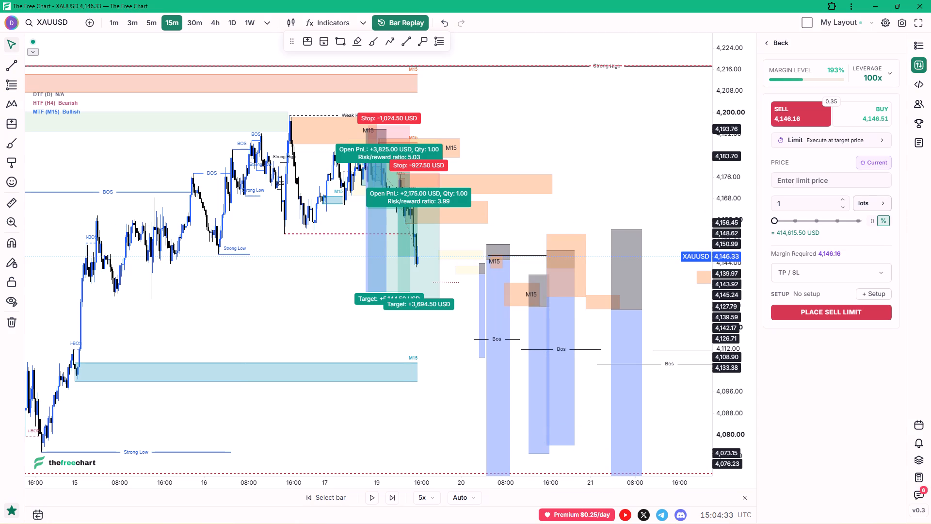
{"action": "left_click", "coordinate": [805, 182]}
{"action": "key", "text": "ctrl+v"}
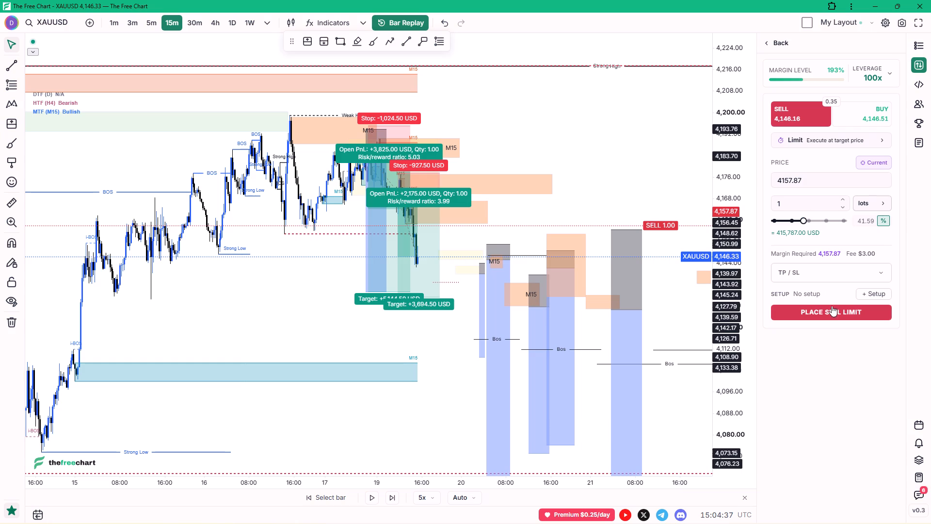
{"action": "left_click", "coordinate": [834, 311]}
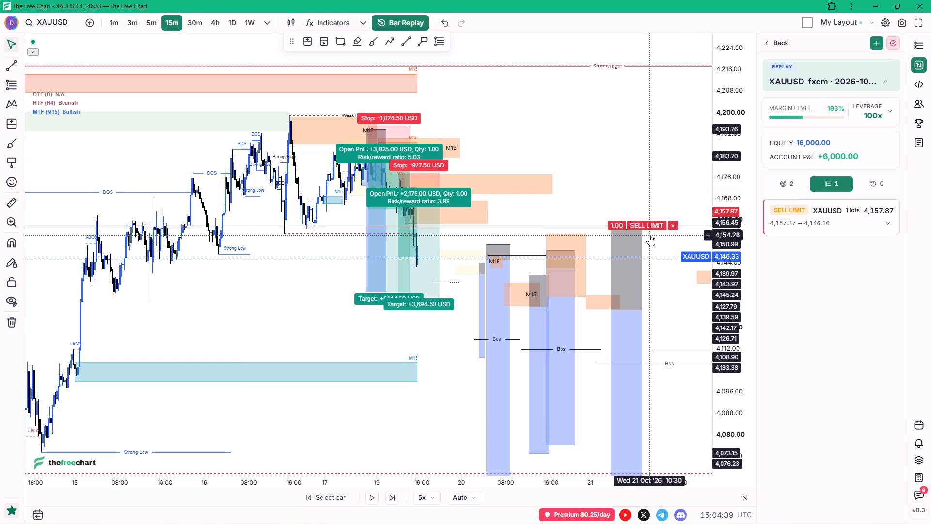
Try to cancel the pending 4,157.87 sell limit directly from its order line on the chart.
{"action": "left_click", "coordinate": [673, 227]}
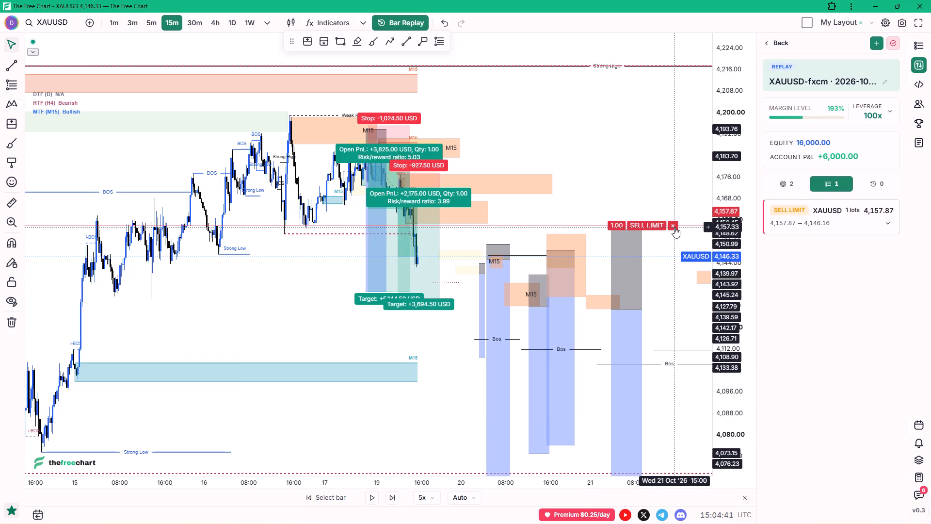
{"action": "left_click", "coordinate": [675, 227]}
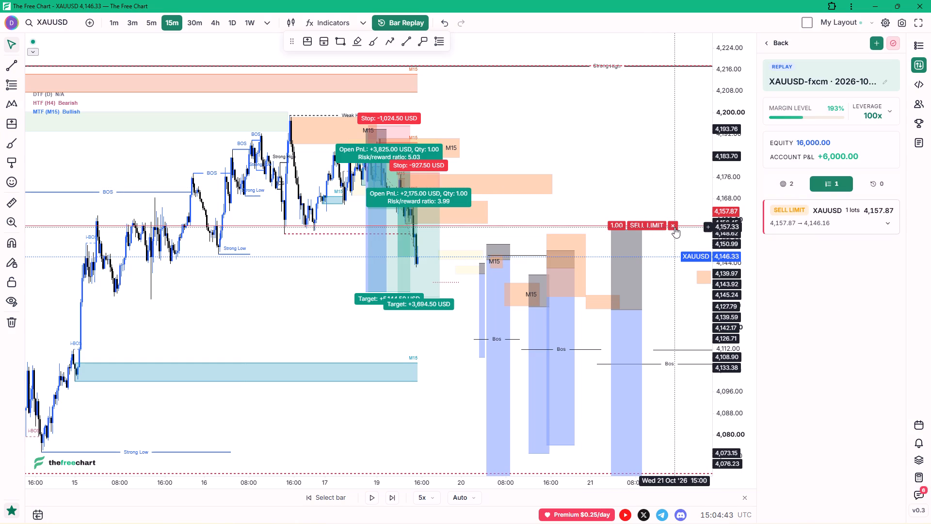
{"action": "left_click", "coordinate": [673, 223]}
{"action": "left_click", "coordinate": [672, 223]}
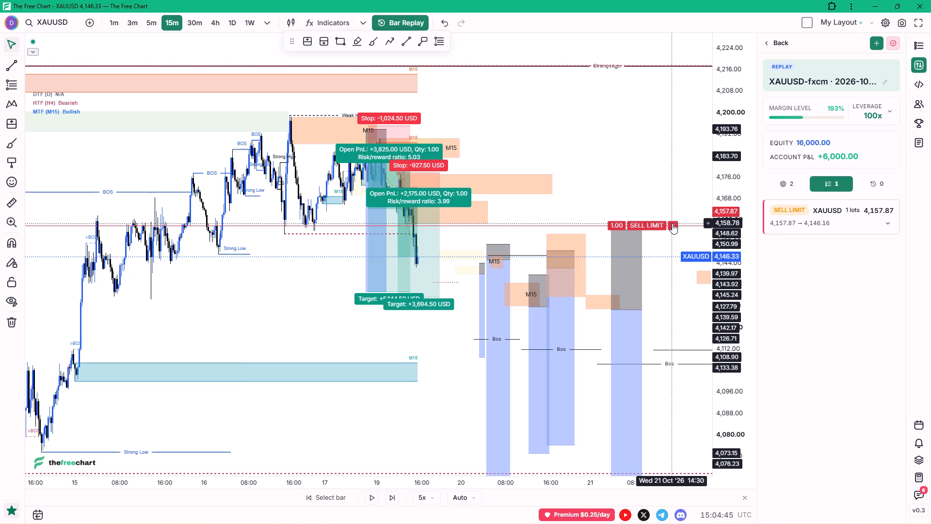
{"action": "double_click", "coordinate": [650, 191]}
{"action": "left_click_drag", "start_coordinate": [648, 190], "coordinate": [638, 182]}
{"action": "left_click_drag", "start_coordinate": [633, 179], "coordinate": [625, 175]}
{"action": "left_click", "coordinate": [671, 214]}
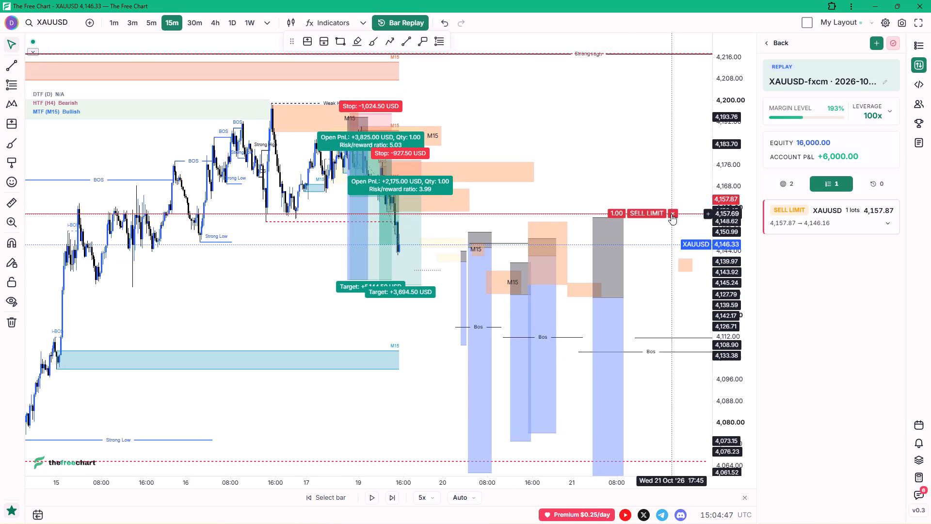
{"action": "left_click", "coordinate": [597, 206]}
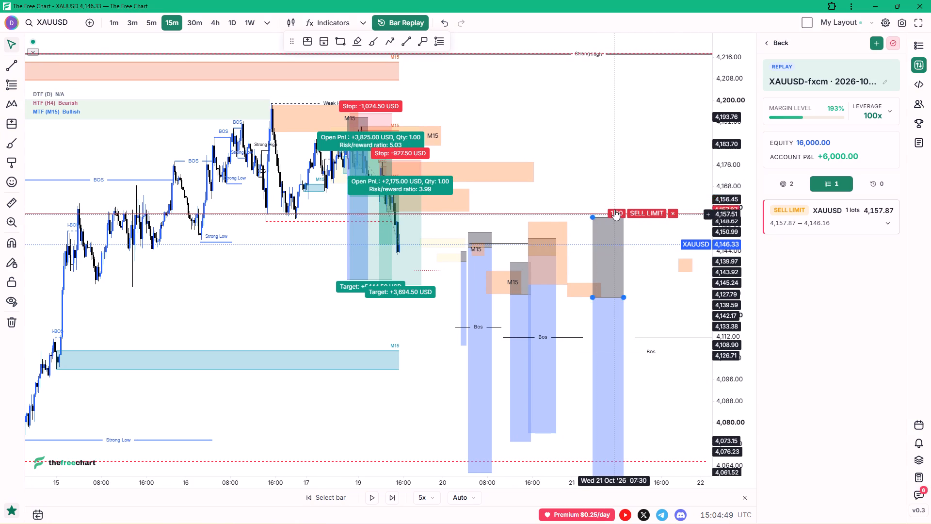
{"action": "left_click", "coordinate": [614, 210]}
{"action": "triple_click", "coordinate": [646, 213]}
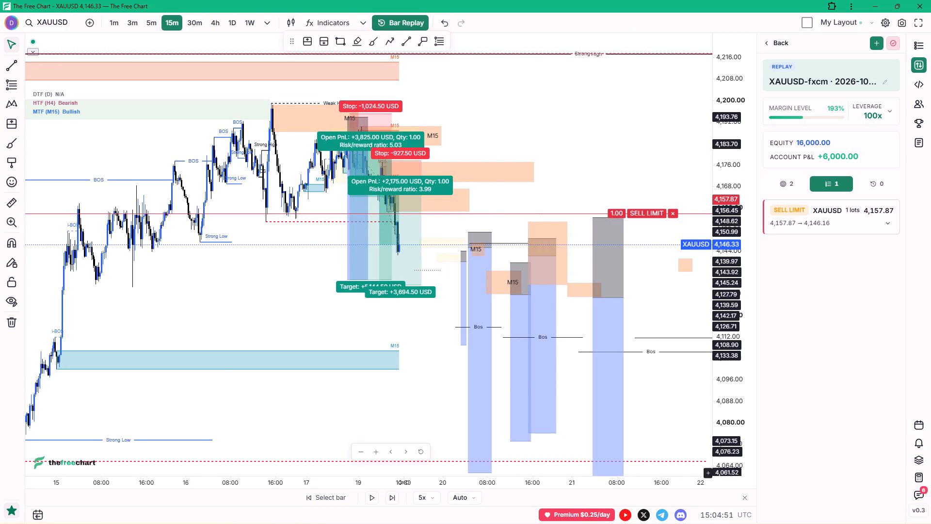
Run the replay at 5x past both open shorts' targets into 20 Oct and pause it near 4,119.
{"action": "left_click", "coordinate": [375, 495]}
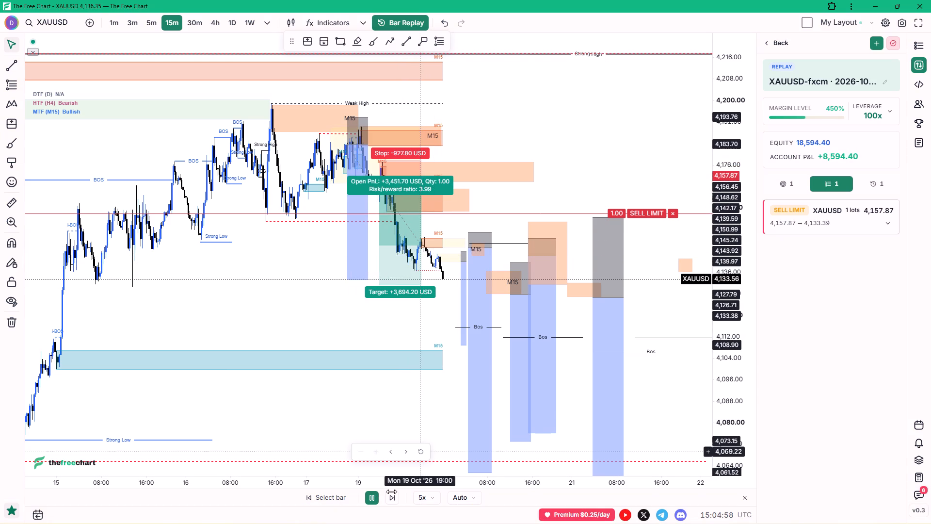
{"action": "left_click", "coordinate": [375, 499]}
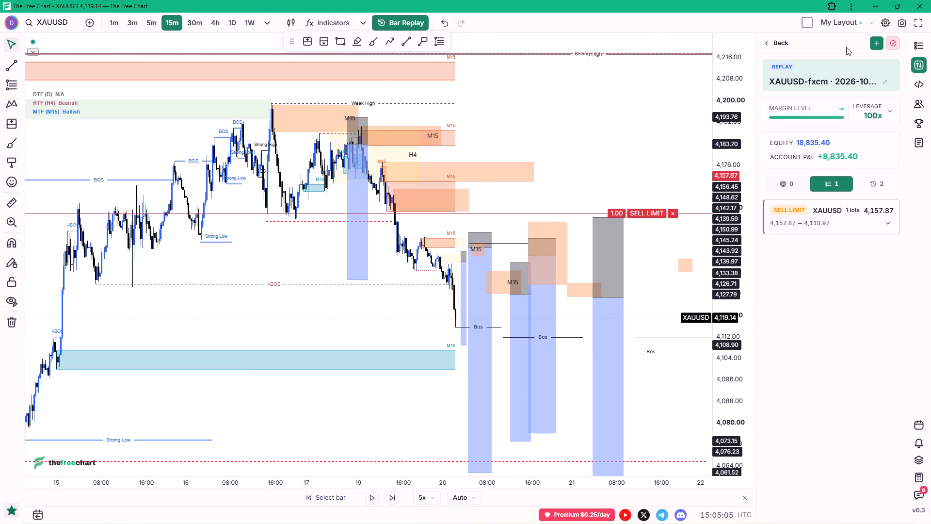
Place a 1-lot sell limit at 4144.33, copied from the chart, with the prefilled stop loss of 4152.62 and take profit of 4127.75.
{"action": "left_click", "coordinate": [877, 41]}
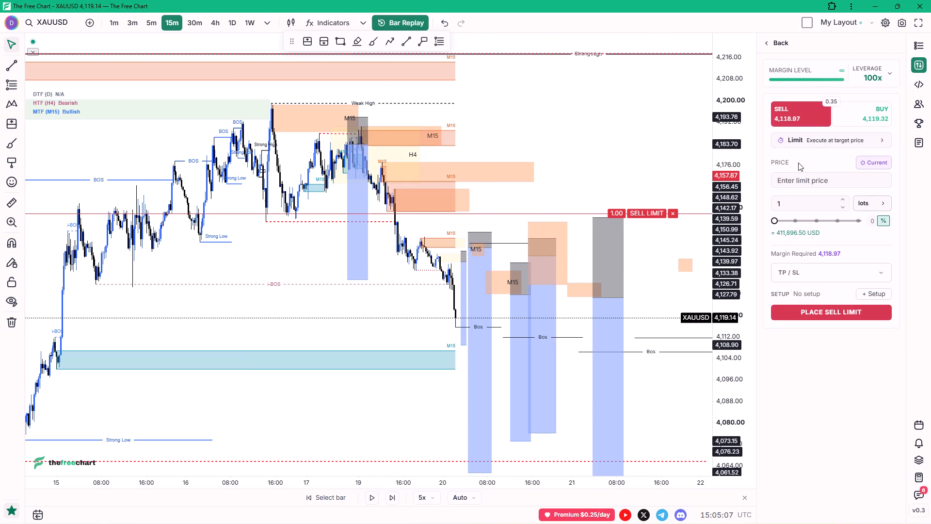
{"action": "left_click", "coordinate": [816, 316]}
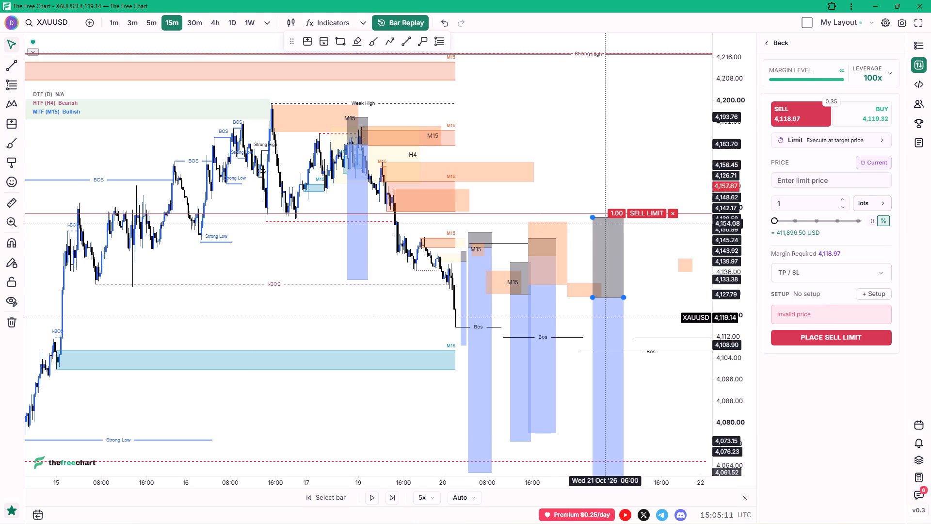
{"action": "right_click", "coordinate": [453, 249]}
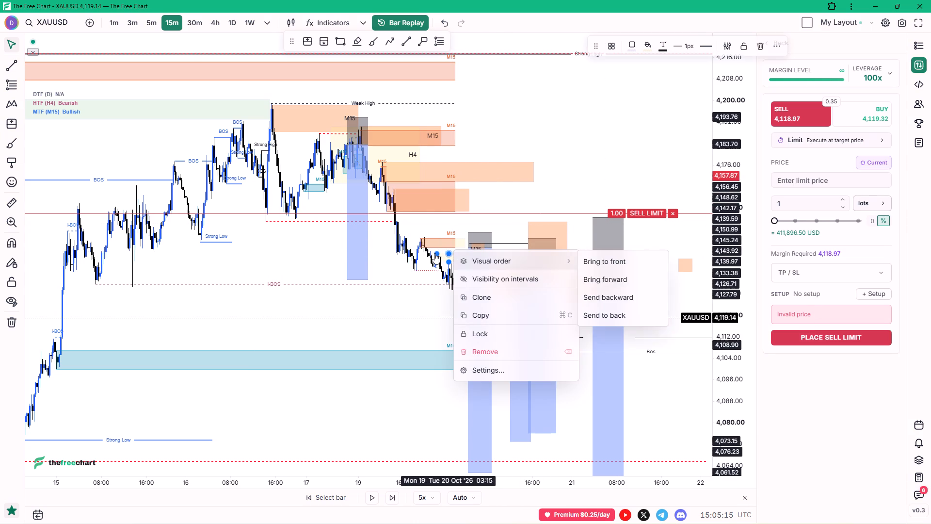
{"action": "right_click", "coordinate": [384, 249]}
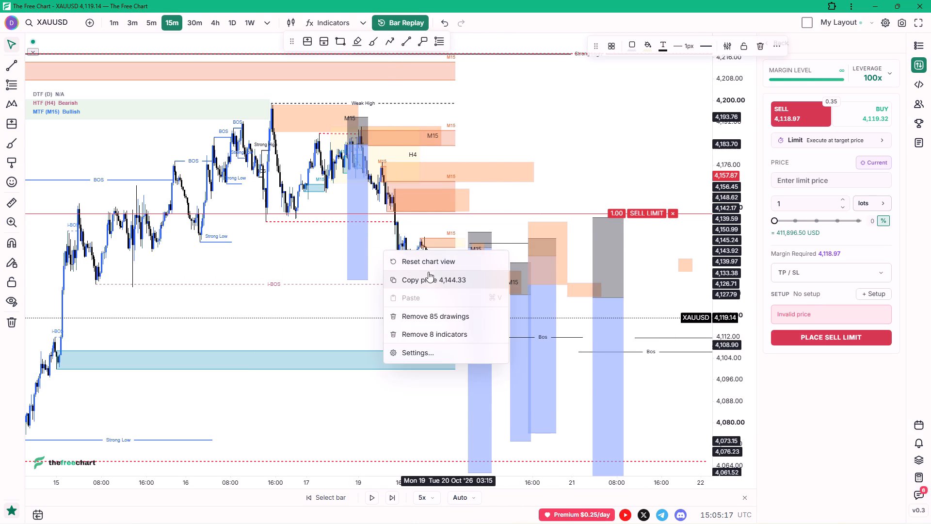
{"action": "double_click", "coordinate": [431, 276]}
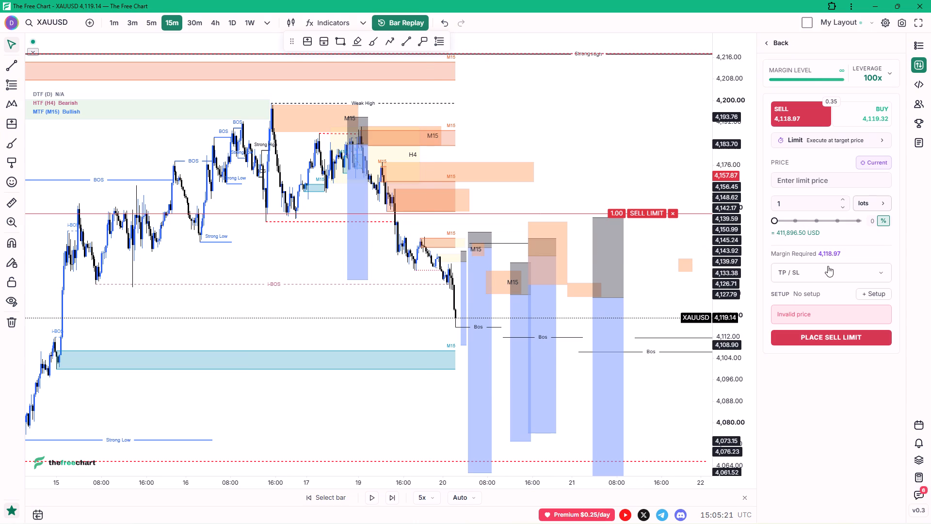
{"action": "left_click", "coordinate": [818, 186]}
{"action": "key", "text": "ctrl+v"}
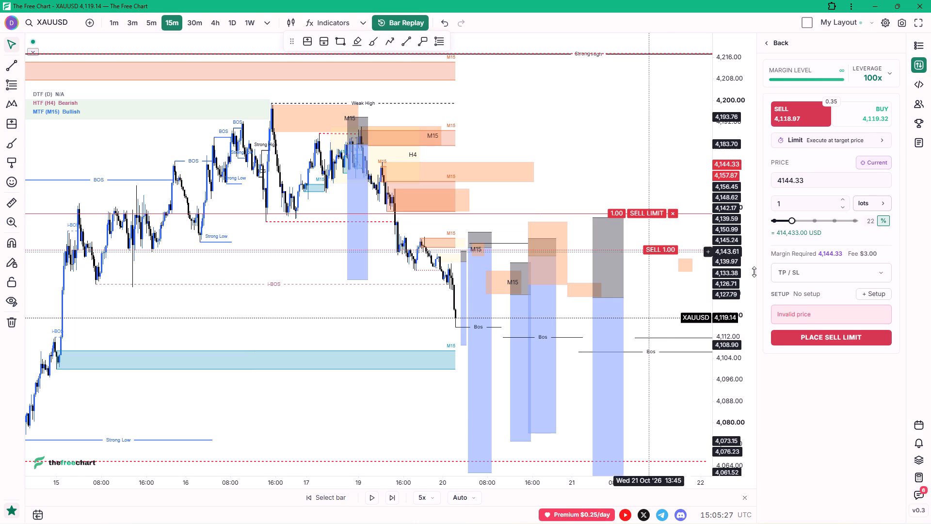
{"action": "left_click", "coordinate": [800, 276]}
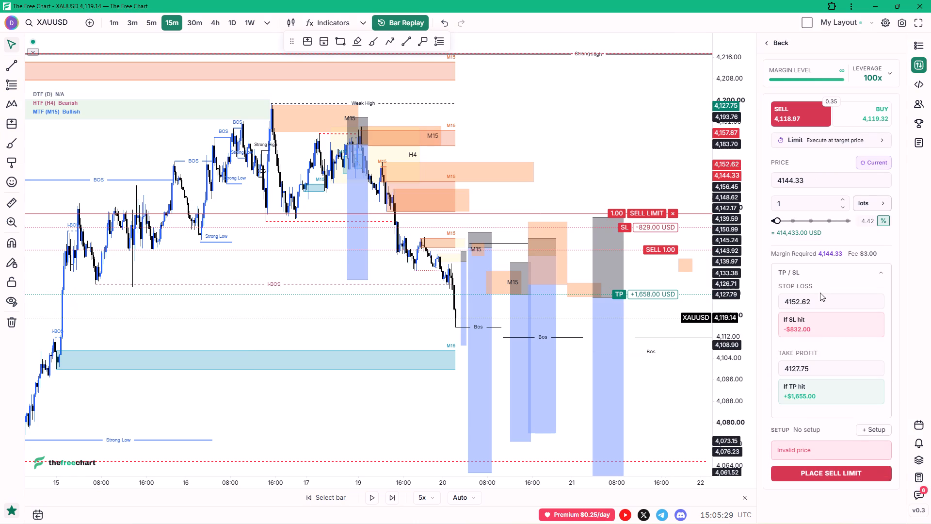
{"action": "left_click", "coordinate": [846, 473]}
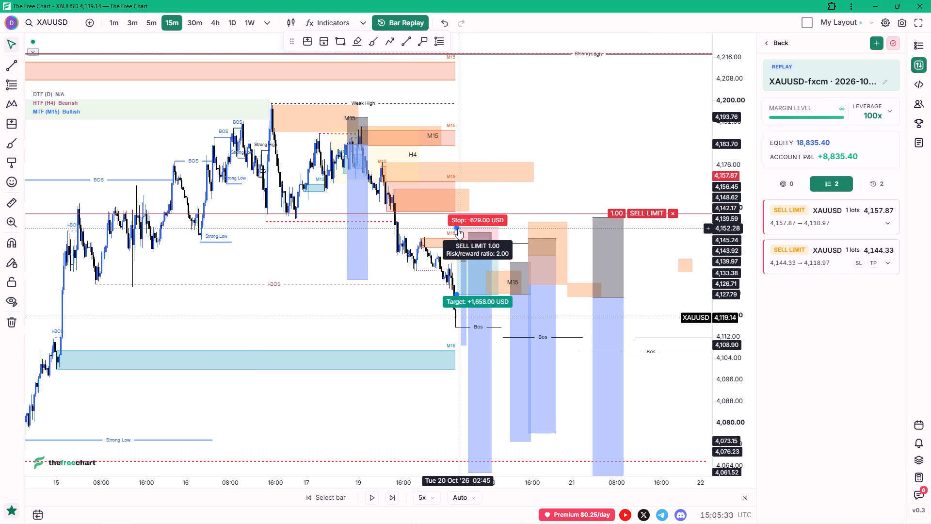
Tighten the 4144.33 sell limit's stop loss to −668 USD and extend its take profit down to +2,871 USD on the chart.
{"action": "left_click_drag", "start_coordinate": [458, 229], "coordinate": [465, 232]}
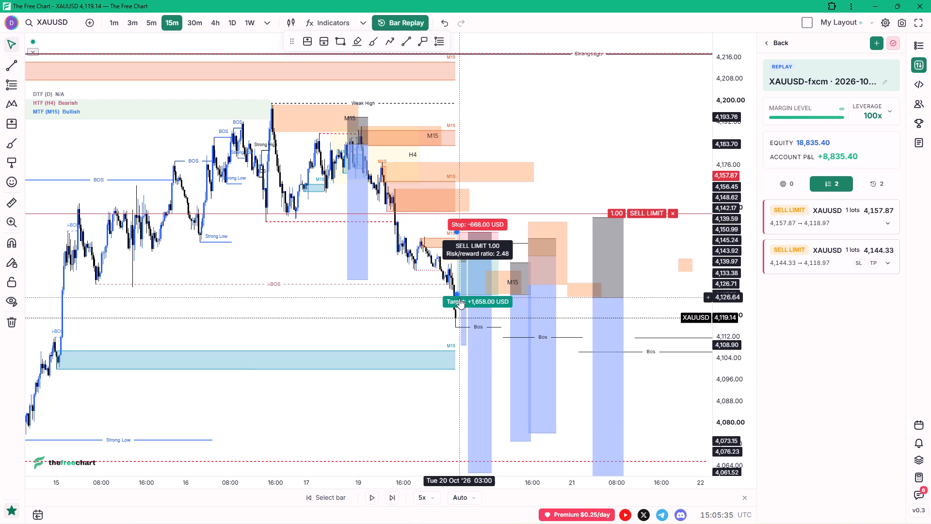
{"action": "double_click", "coordinate": [456, 294]}
{"action": "left_click_drag", "start_coordinate": [459, 296], "coordinate": [470, 311]}
{"action": "left_click", "coordinate": [473, 315]}
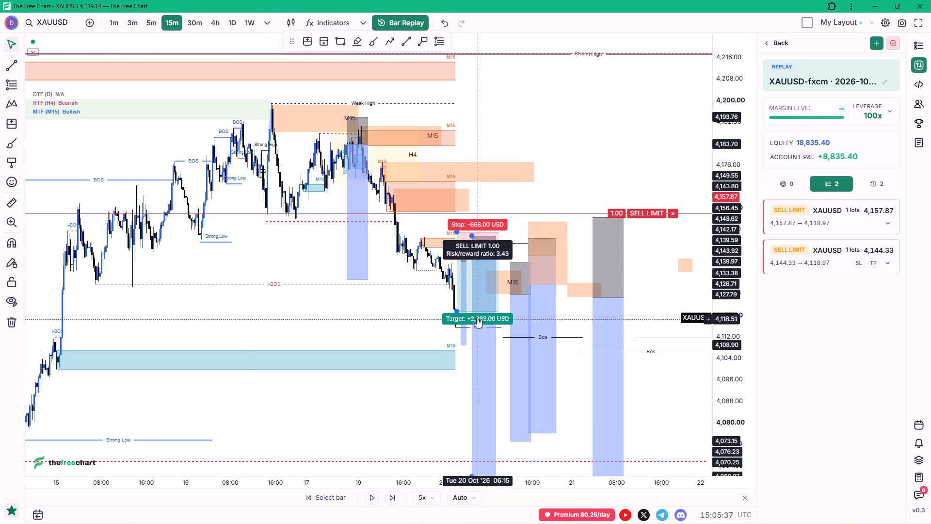
{"action": "left_click", "coordinate": [432, 212]}
{"action": "left_click", "coordinate": [550, 189]}
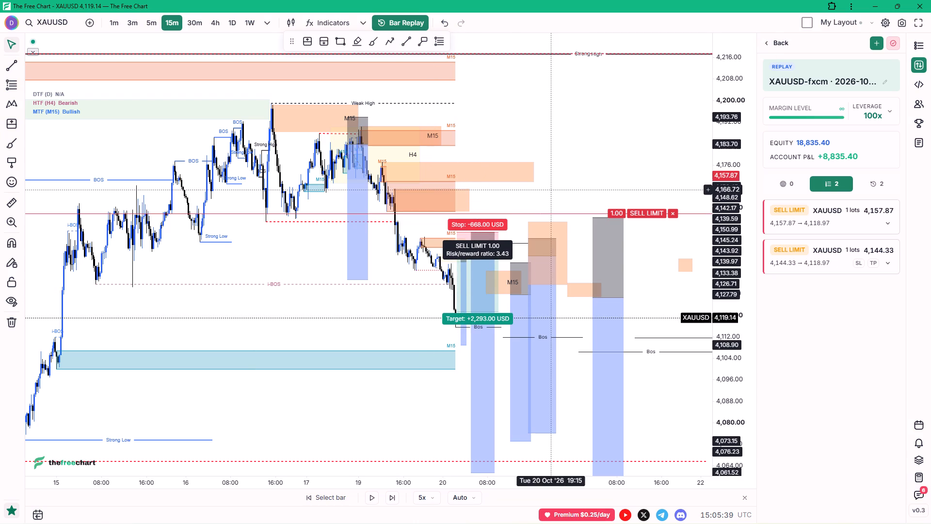
{"action": "left_click", "coordinate": [405, 298]}
{"action": "left_click", "coordinate": [463, 262]}
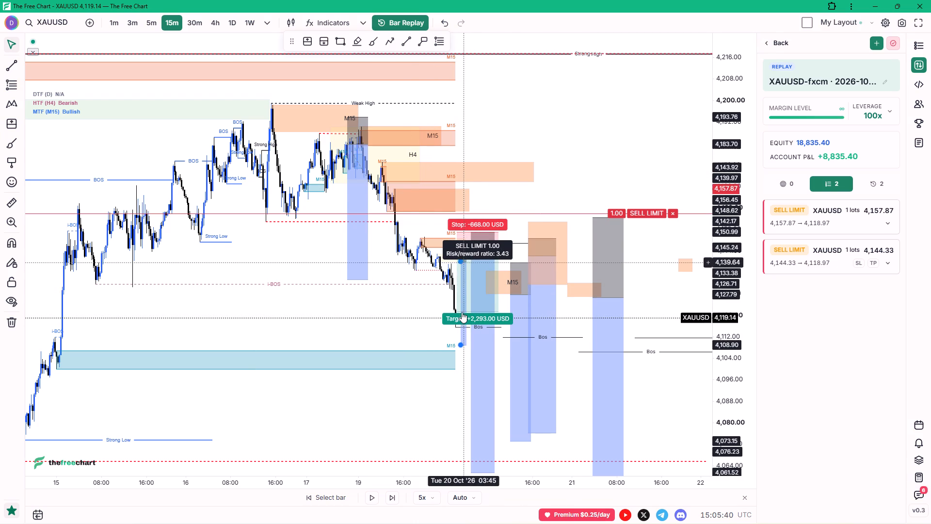
{"action": "double_click", "coordinate": [455, 311]}
{"action": "left_click_drag", "start_coordinate": [455, 311], "coordinate": [456, 327]}
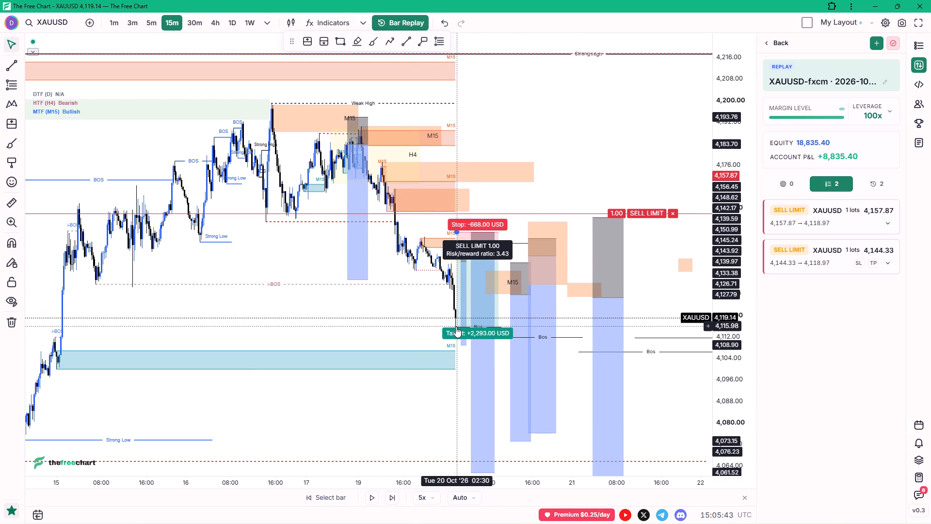
{"action": "left_click_drag", "start_coordinate": [456, 327], "coordinate": [456, 327]}
{"action": "left_click", "coordinate": [456, 327]}
{"action": "left_click", "coordinate": [552, 168]}
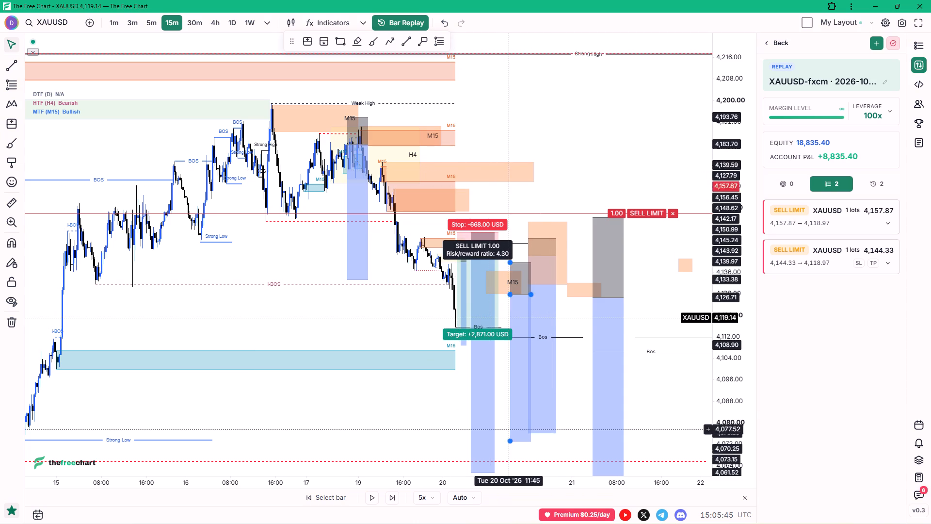
Run the replay at 5x past the 4144.33 sell limit's fill and pause it near 4,123.
{"action": "left_click", "coordinate": [371, 501]}
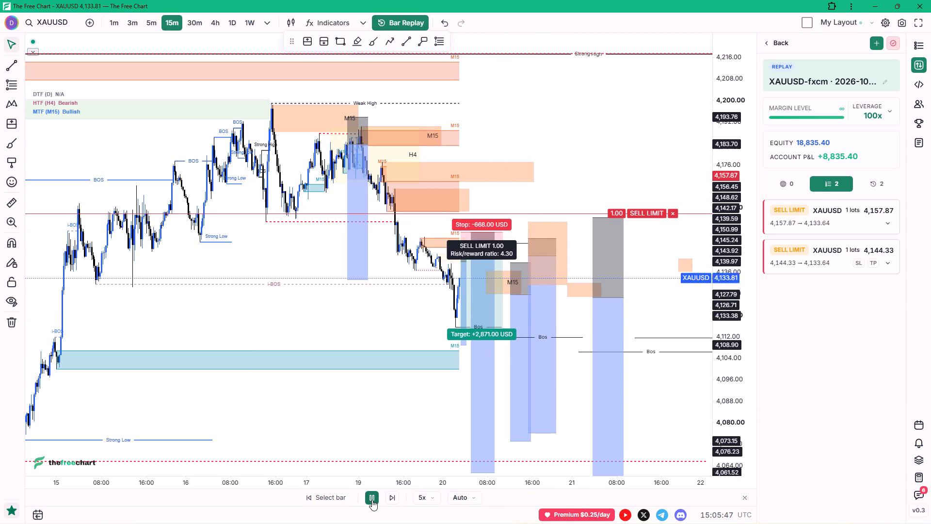
{"action": "left_click", "coordinate": [372, 500]}
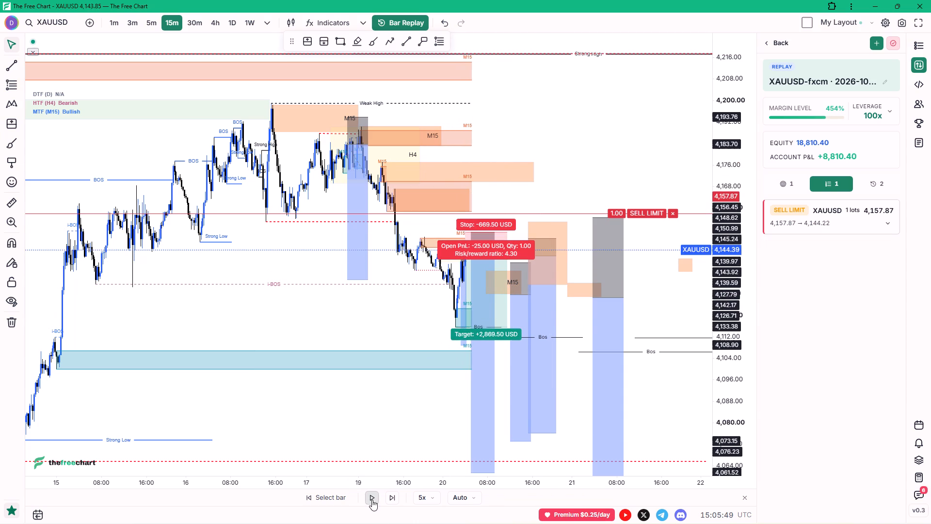
{"action": "left_click", "coordinate": [372, 500]}
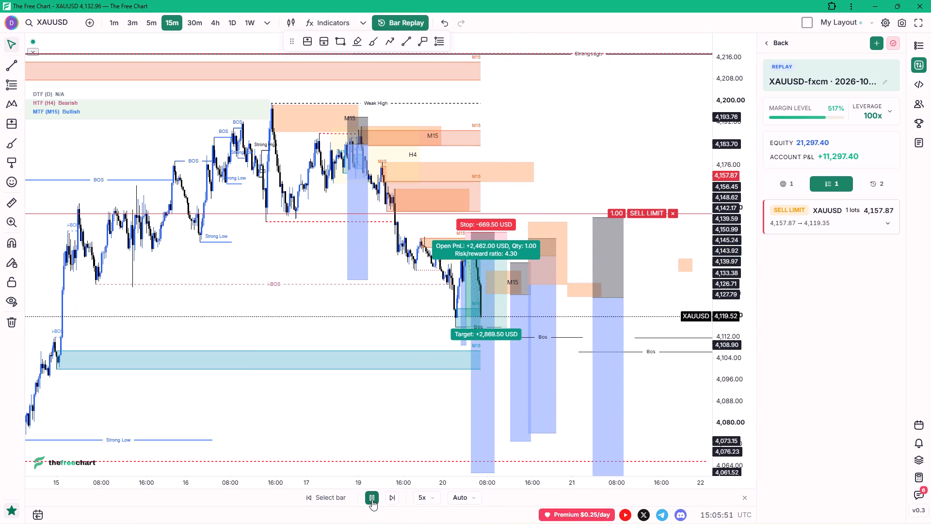
{"action": "double_click", "coordinate": [372, 500]}
{"action": "left_click", "coordinate": [372, 500]}
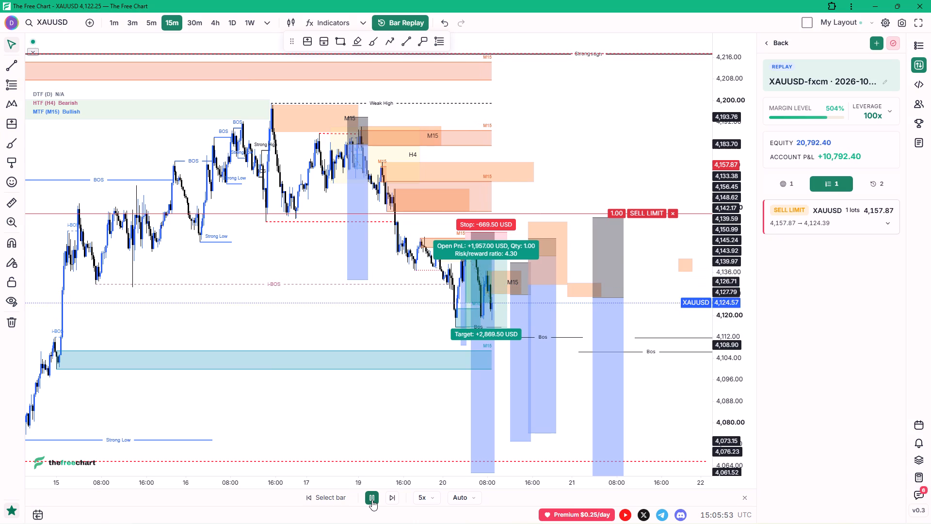
Move the open 4144.33 short's stop loss down to about breakeven, at −1.50 USD.
{"action": "scroll", "coordinate": [551, 225], "scroll_direction": "up", "scroll_amount": 1}
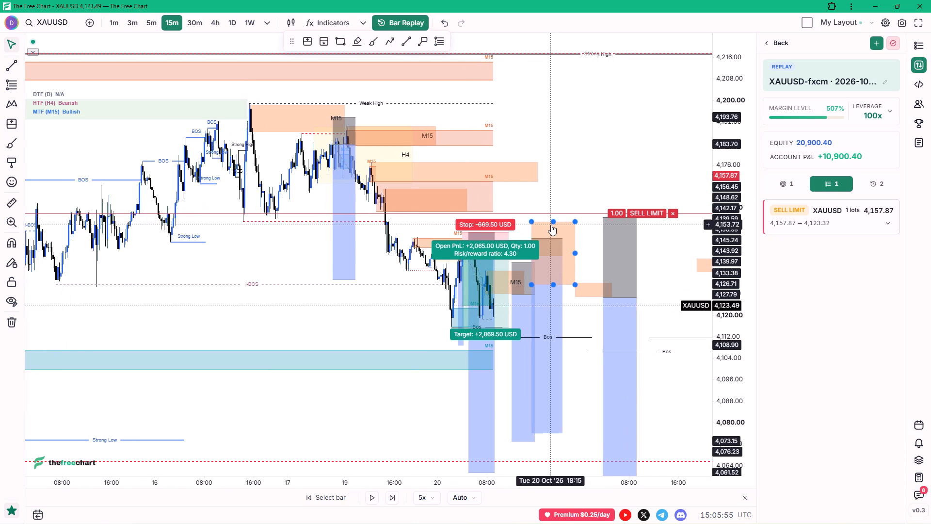
{"action": "left_click", "coordinate": [576, 183]}
{"action": "scroll", "coordinate": [578, 183], "scroll_direction": "down", "scroll_amount": 1}
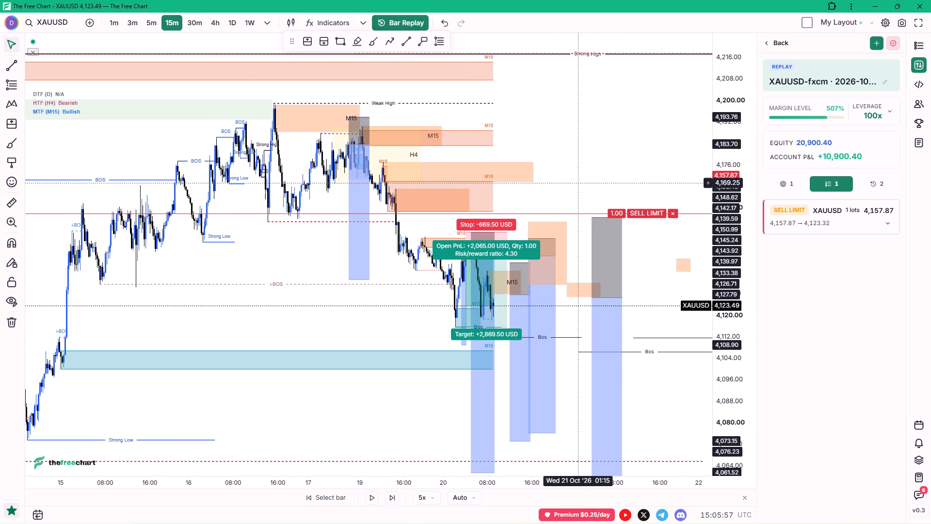
{"action": "left_click", "coordinate": [636, 173]}
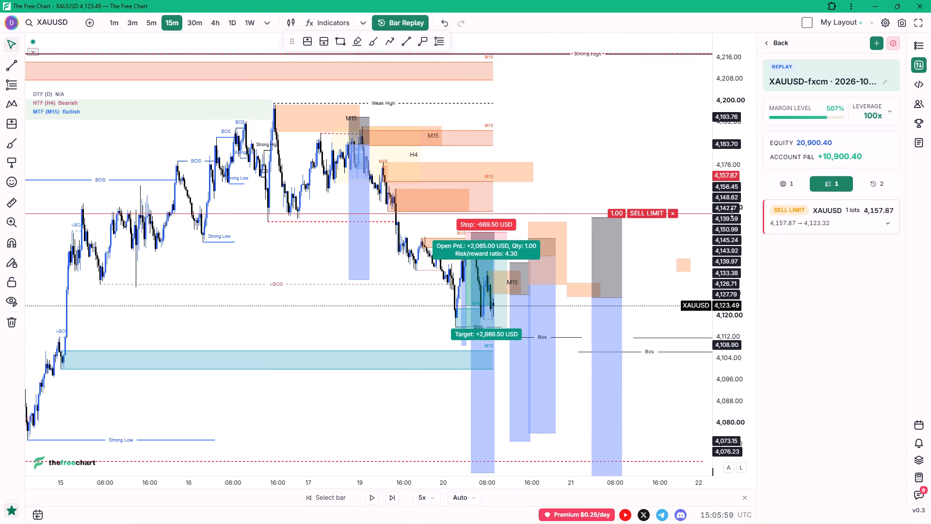
{"action": "left_click_drag", "start_coordinate": [730, 214], "coordinate": [731, 222]}
{"action": "left_click_drag", "start_coordinate": [732, 226], "coordinate": [732, 234]}
{"action": "left_click", "coordinate": [654, 164]}
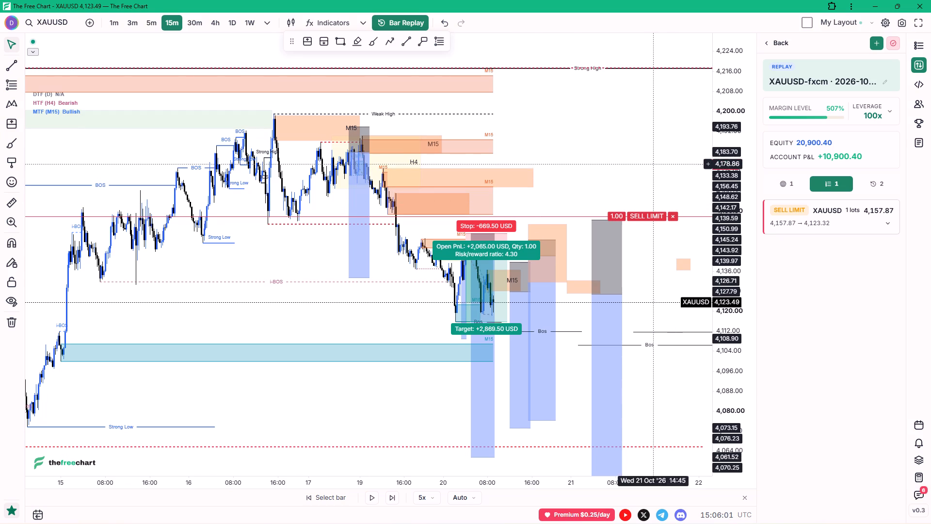
{"action": "left_click", "coordinate": [471, 265]}
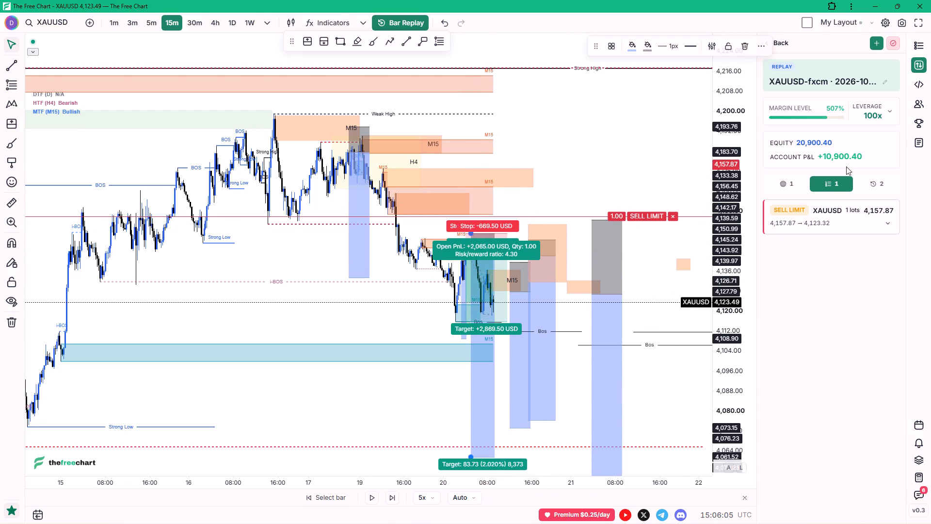
{"action": "left_click", "coordinate": [590, 174]}
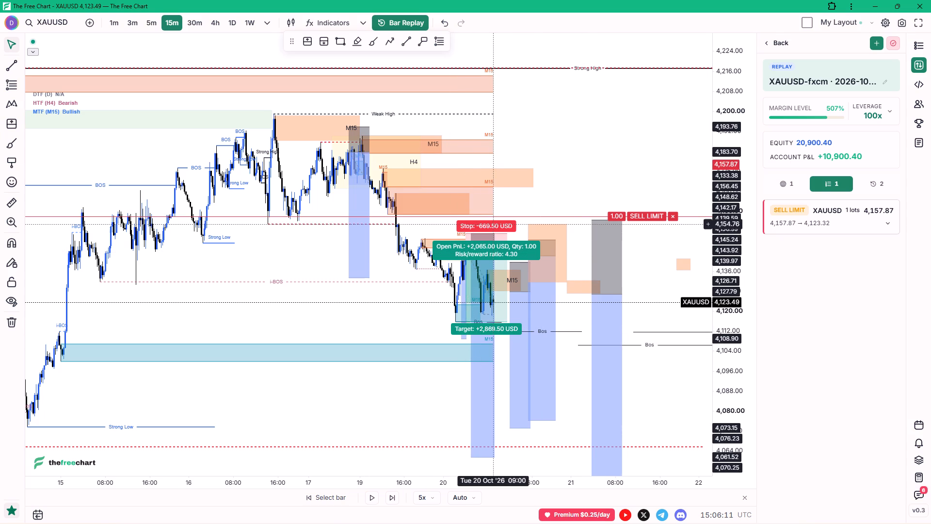
{"action": "left_click_drag", "start_coordinate": [462, 227], "coordinate": [464, 236]}
{"action": "left_click", "coordinate": [462, 234]}
{"action": "left_click", "coordinate": [461, 230]}
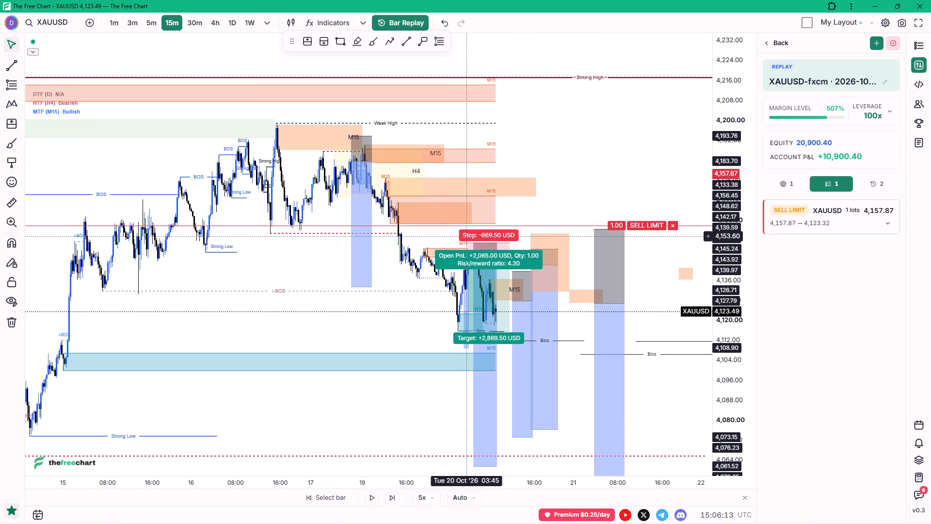
{"action": "double_click", "coordinate": [467, 243]}
{"action": "left_click_drag", "start_coordinate": [468, 247], "coordinate": [471, 262]}
{"action": "left_click_drag", "start_coordinate": [471, 262], "coordinate": [470, 262]}
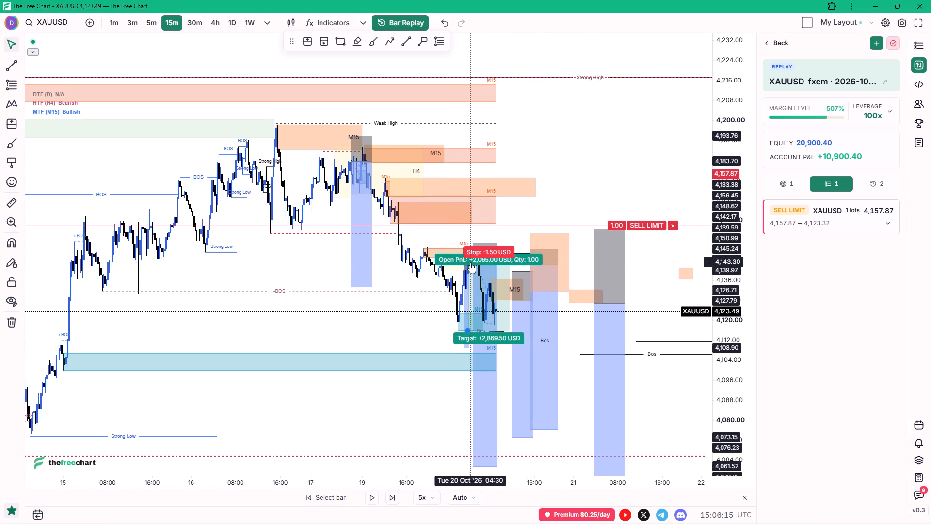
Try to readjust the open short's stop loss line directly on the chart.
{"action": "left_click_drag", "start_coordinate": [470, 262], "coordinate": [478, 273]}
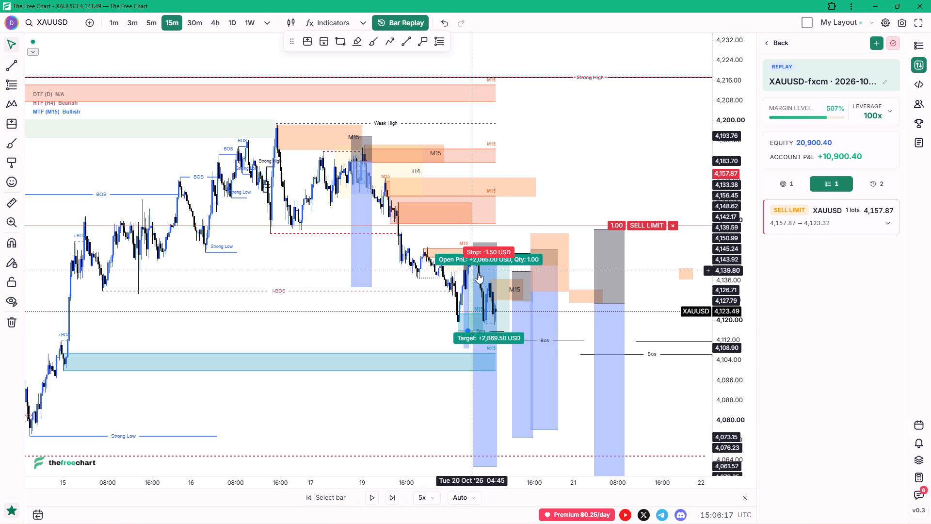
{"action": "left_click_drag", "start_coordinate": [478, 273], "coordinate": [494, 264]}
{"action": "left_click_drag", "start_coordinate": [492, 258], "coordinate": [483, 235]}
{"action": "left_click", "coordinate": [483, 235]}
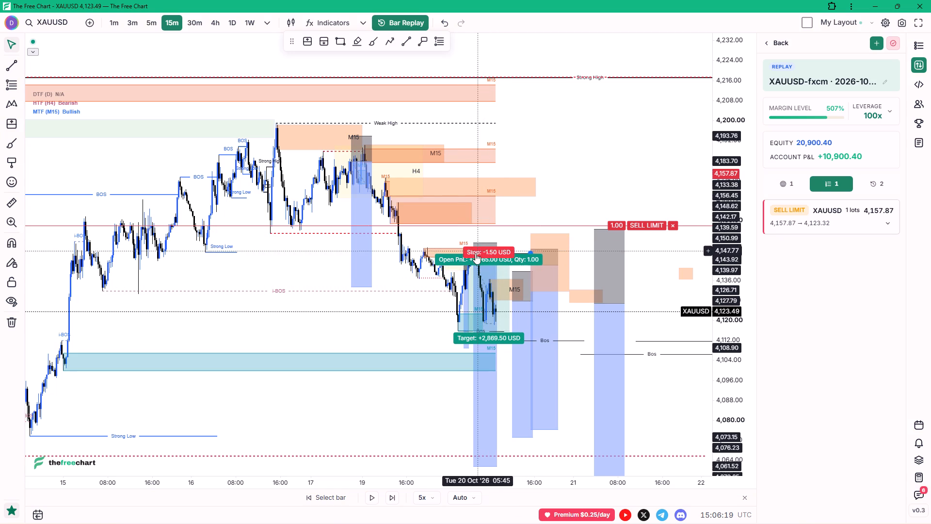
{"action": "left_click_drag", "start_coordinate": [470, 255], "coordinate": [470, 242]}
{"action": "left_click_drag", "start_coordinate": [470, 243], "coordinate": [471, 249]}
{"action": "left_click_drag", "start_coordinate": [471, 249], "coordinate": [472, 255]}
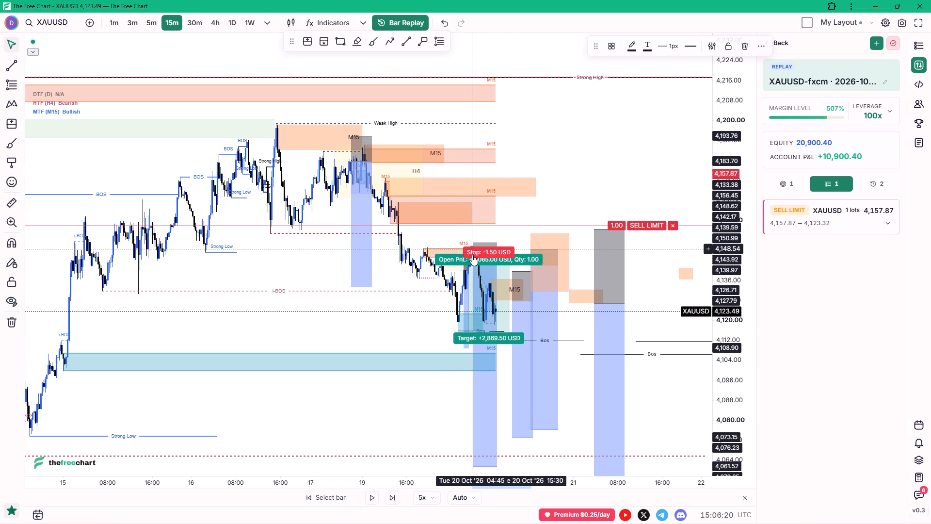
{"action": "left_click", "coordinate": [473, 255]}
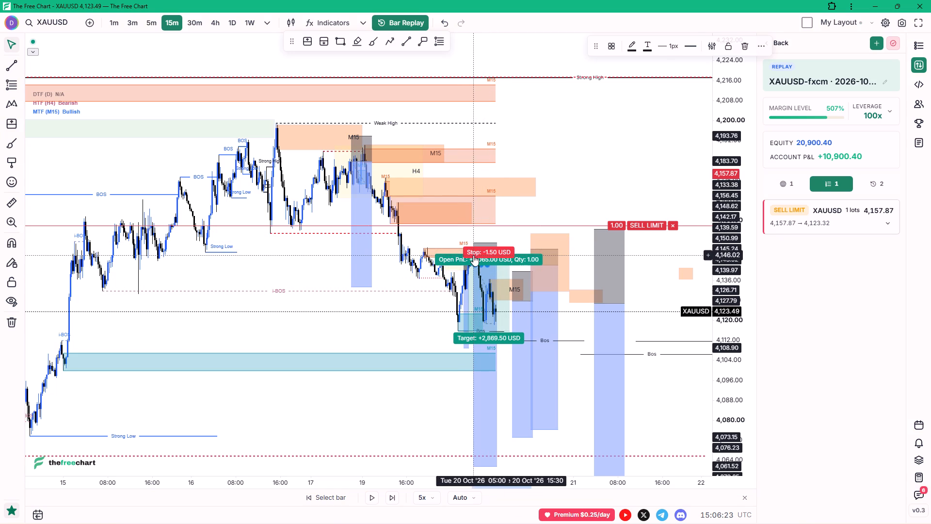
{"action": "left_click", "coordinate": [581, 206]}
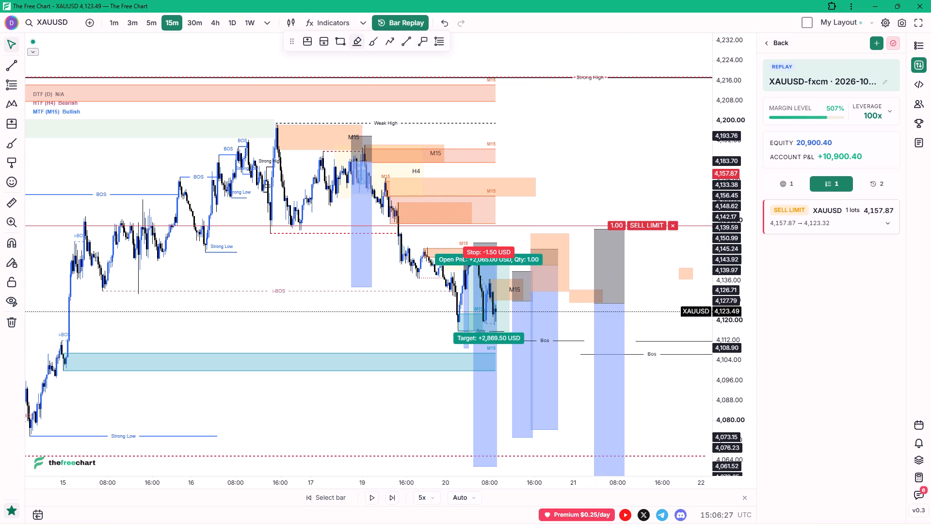
Run the replay at 5x past the open short's take profit and pause it near 4,117.
{"action": "left_click", "coordinate": [374, 496]}
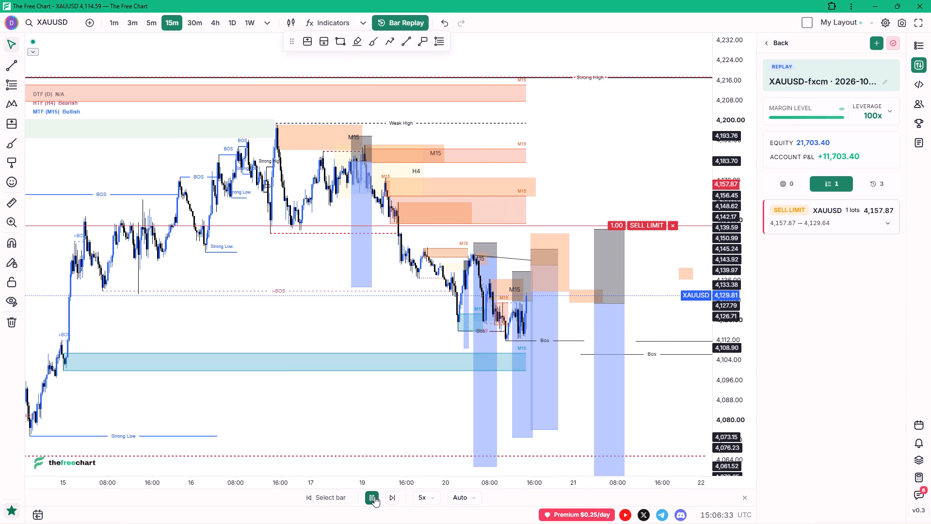
{"action": "left_click", "coordinate": [374, 496]}
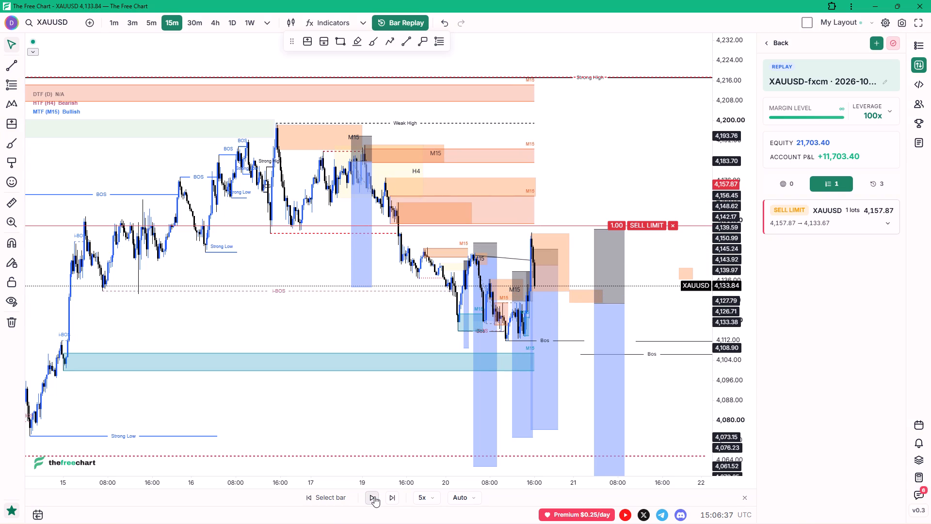
{"action": "left_click", "coordinate": [374, 496]}
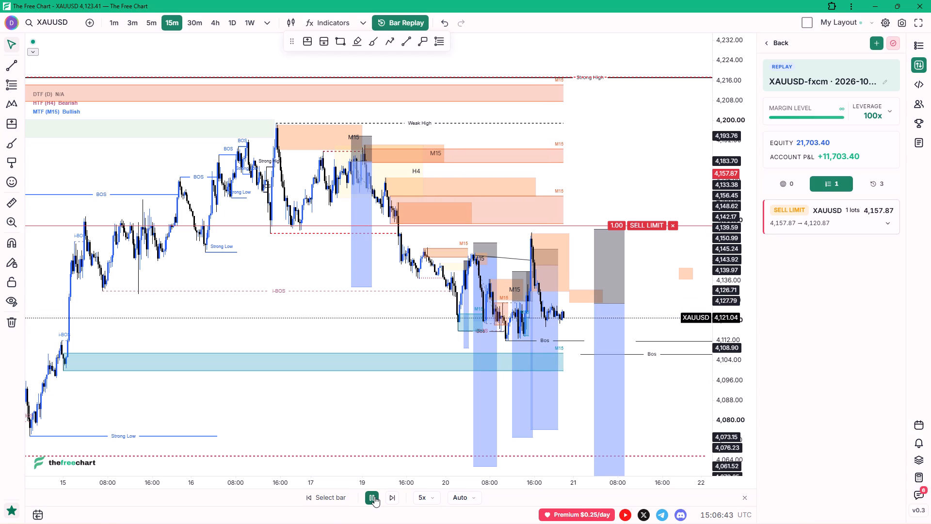
{"action": "left_click", "coordinate": [374, 496]}
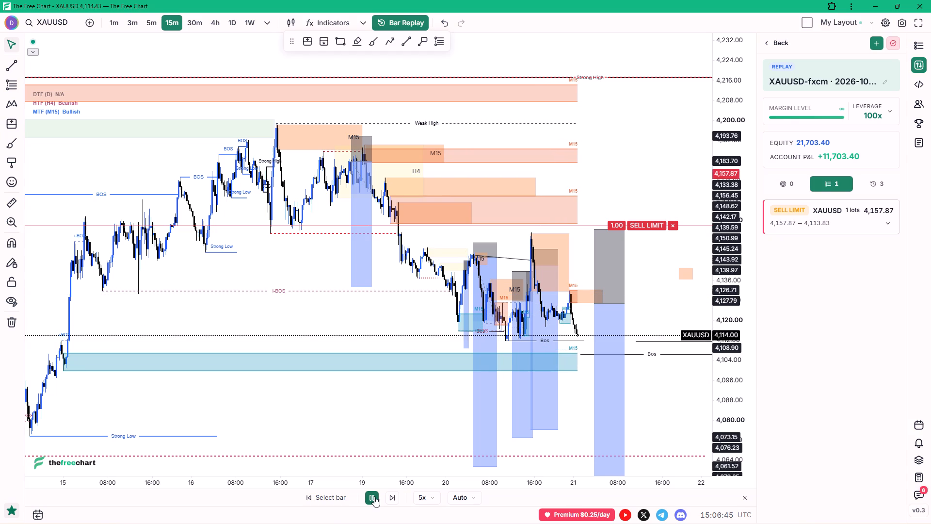
Copy the price 4,127.36 from the chart at the entry level of the short-position drawing on 21 Oct.
{"action": "scroll", "coordinate": [505, 345], "scroll_direction": "down", "scroll_amount": 3}
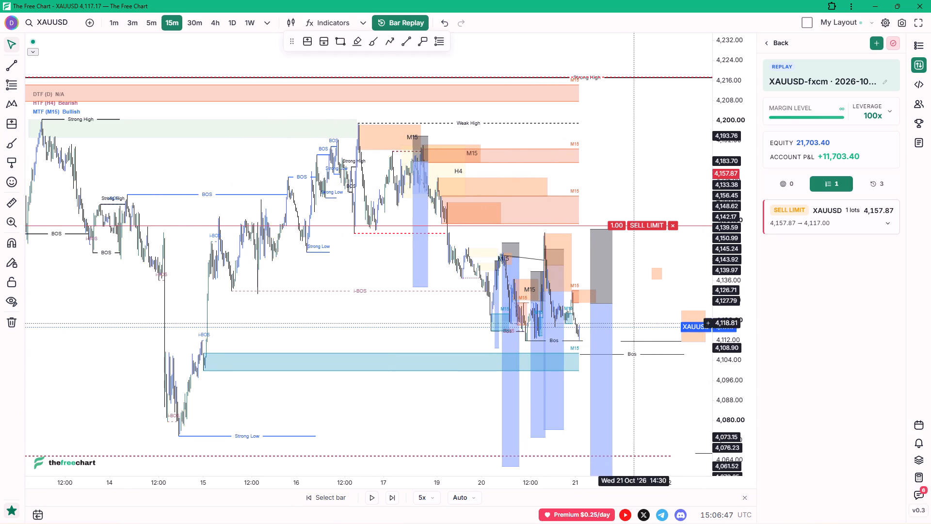
{"action": "left_click_drag", "start_coordinate": [655, 307], "coordinate": [424, 254]}
{"action": "left_click", "coordinate": [423, 254]}
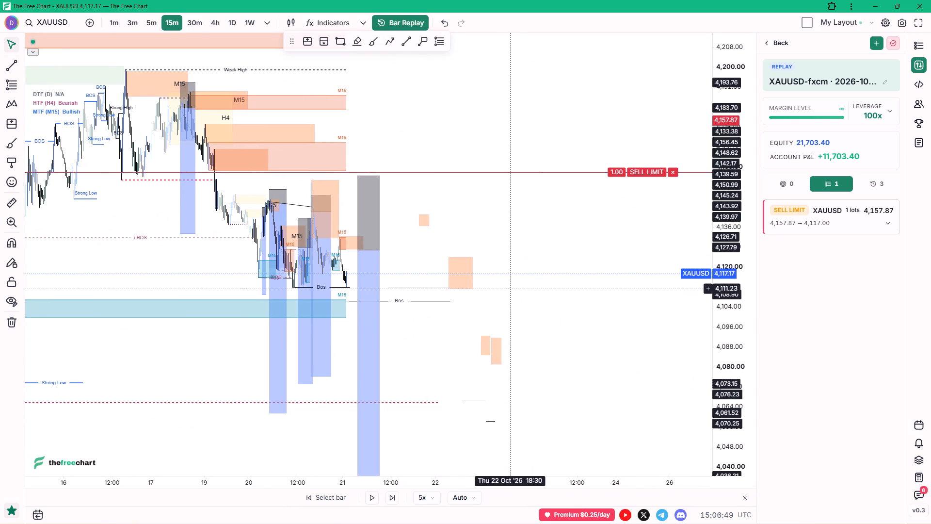
{"action": "scroll", "coordinate": [511, 289], "scroll_direction": "up", "scroll_amount": 4}
{"action": "scroll", "coordinate": [473, 271], "scroll_direction": "up", "scroll_amount": 6}
{"action": "left_click", "coordinate": [389, 262]}
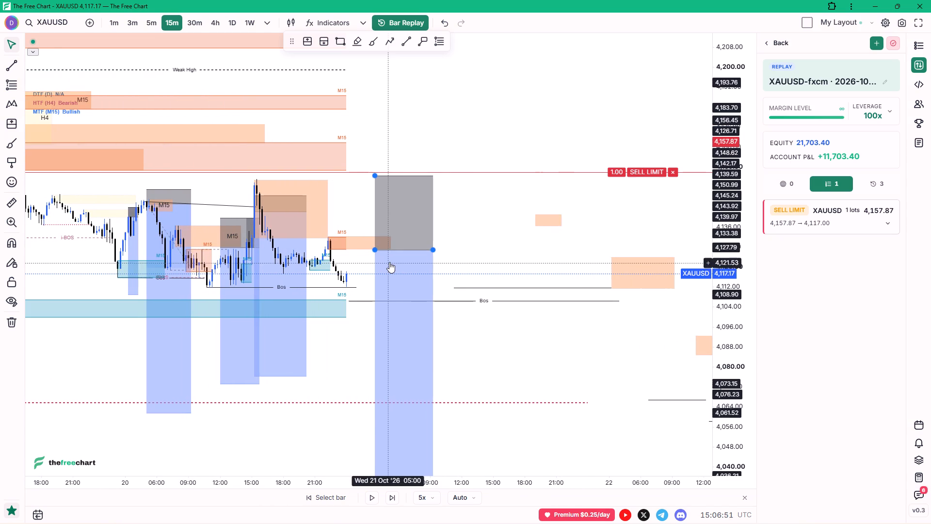
{"action": "right_click", "coordinate": [469, 248]}
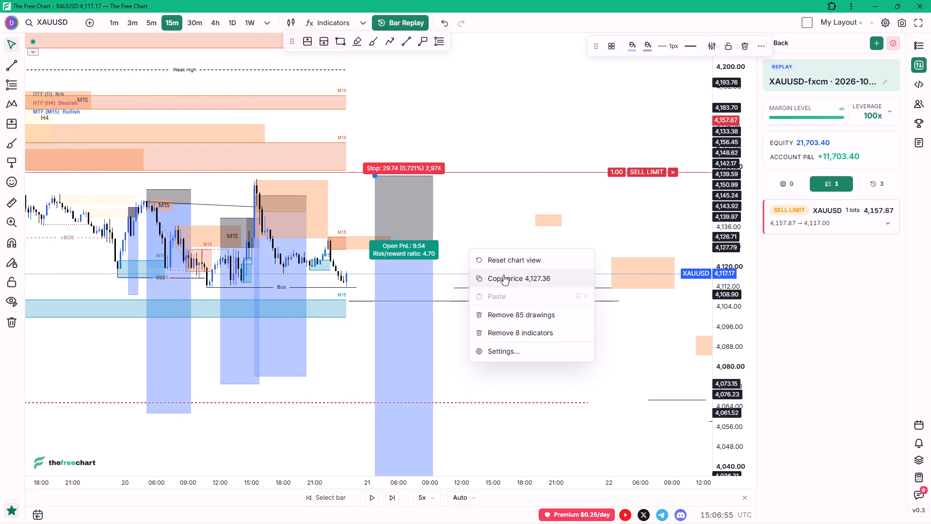
{"action": "left_click", "coordinate": [503, 275]}
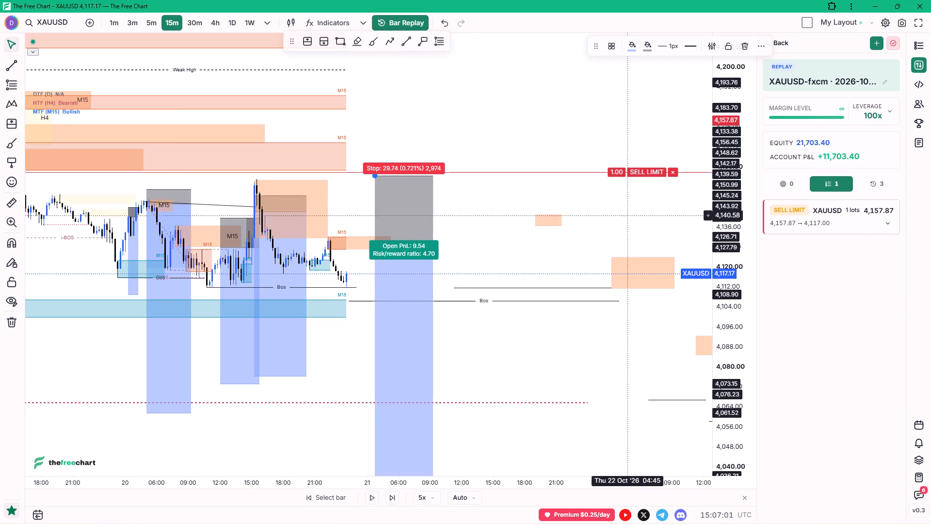
Review the account's closed trades and return to the list of pending orders.
{"action": "scroll", "coordinate": [416, 232], "scroll_direction": "down", "scroll_amount": 4}
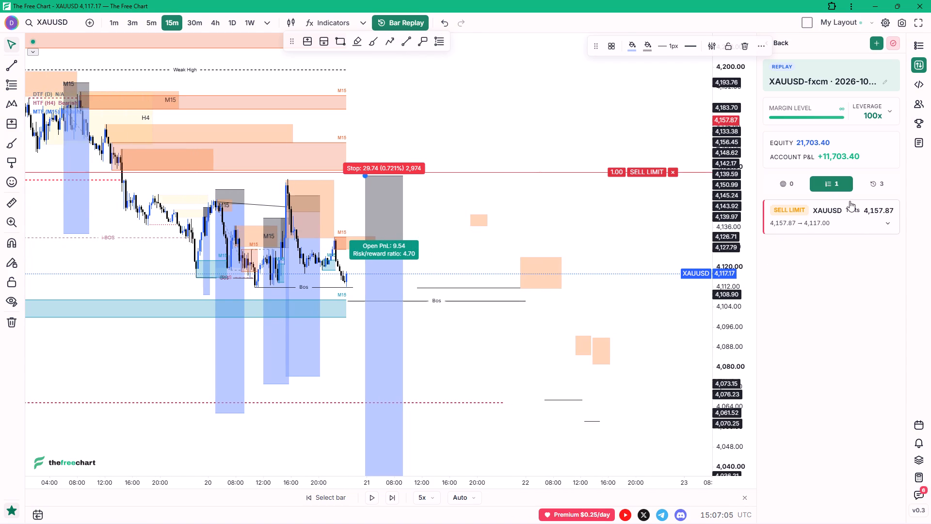
{"action": "left_click", "coordinate": [874, 186]}
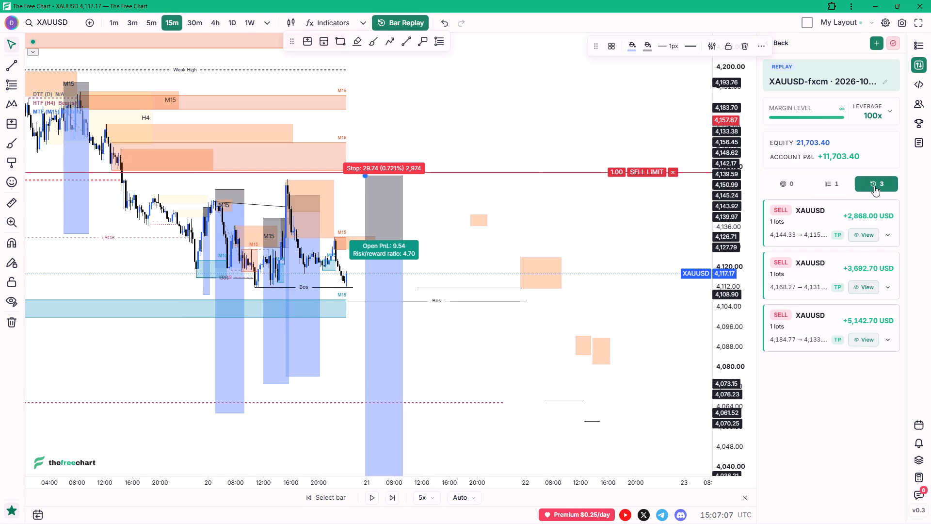
{"action": "left_click", "coordinate": [833, 180]}
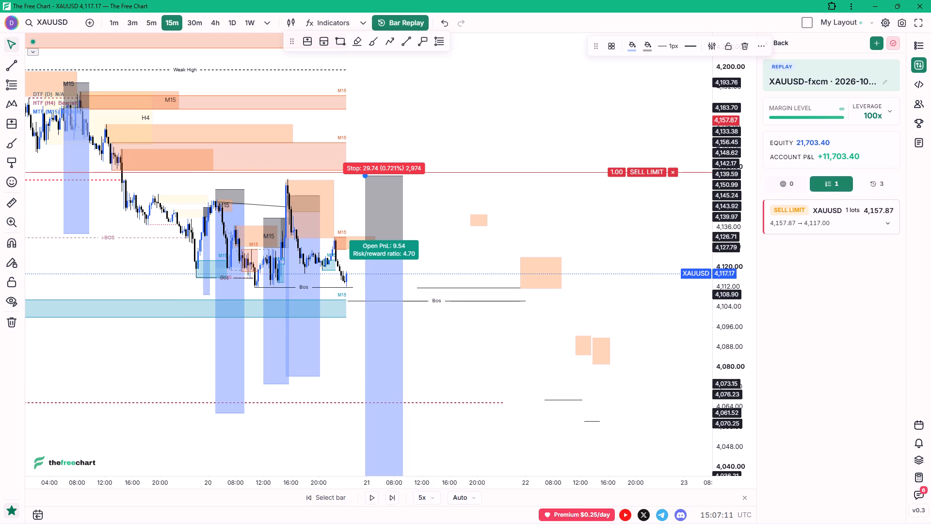
Cancel the pending 1-lot XAUUSD sell limit at 4,157.87.
{"action": "left_click", "coordinate": [673, 171]}
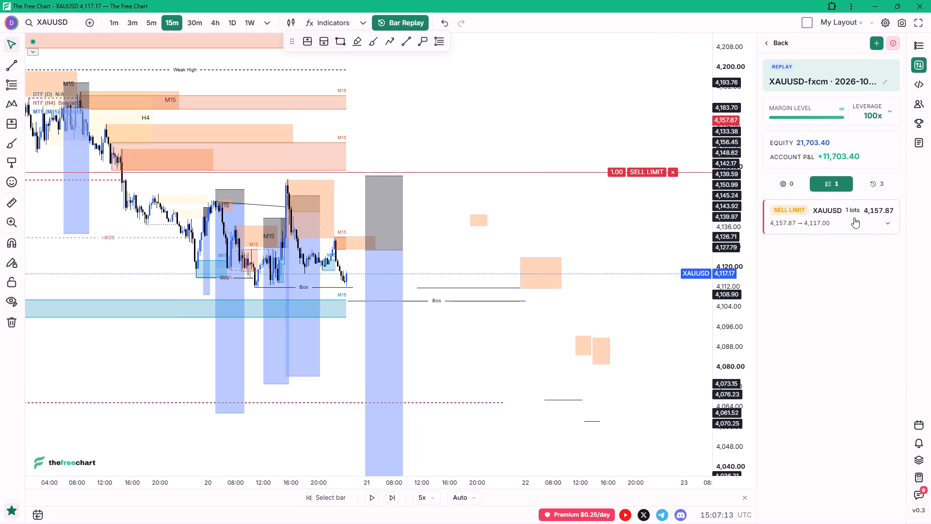
{"action": "double_click", "coordinate": [887, 223]}
{"action": "left_click", "coordinate": [885, 222]}
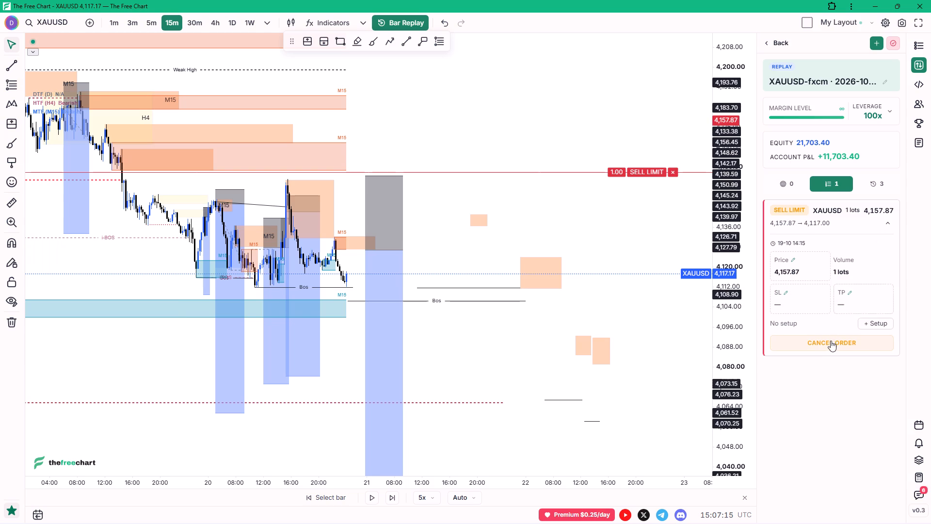
{"action": "left_click", "coordinate": [830, 341]}
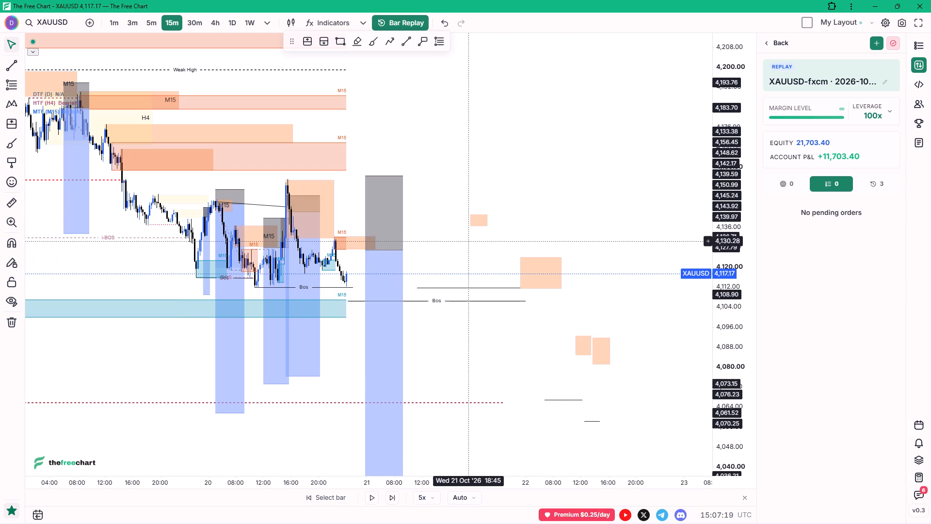
Start a new 1-lot sell limit with its price copied from the 21 Oct short drawing's entry level, 4,126.78.
{"action": "left_click", "coordinate": [405, 253]}
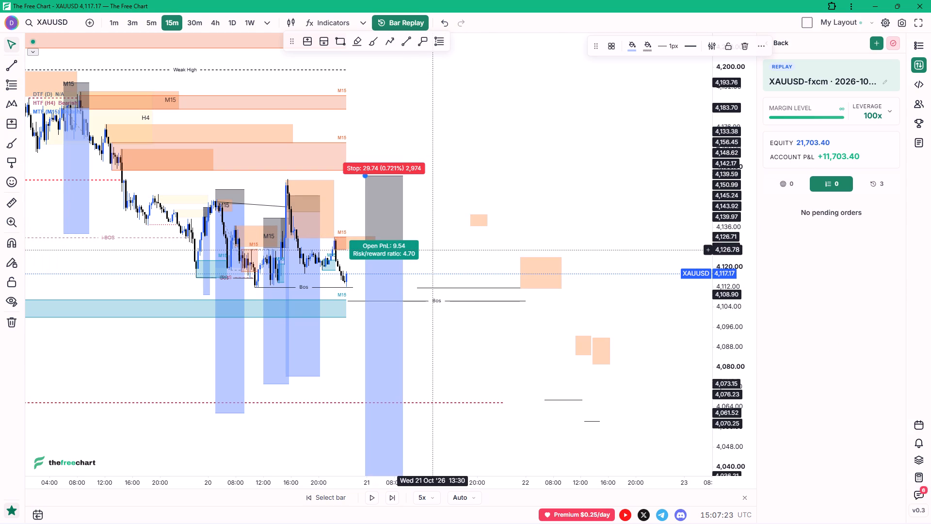
{"action": "right_click", "coordinate": [433, 250]}
{"action": "left_click", "coordinate": [483, 278]}
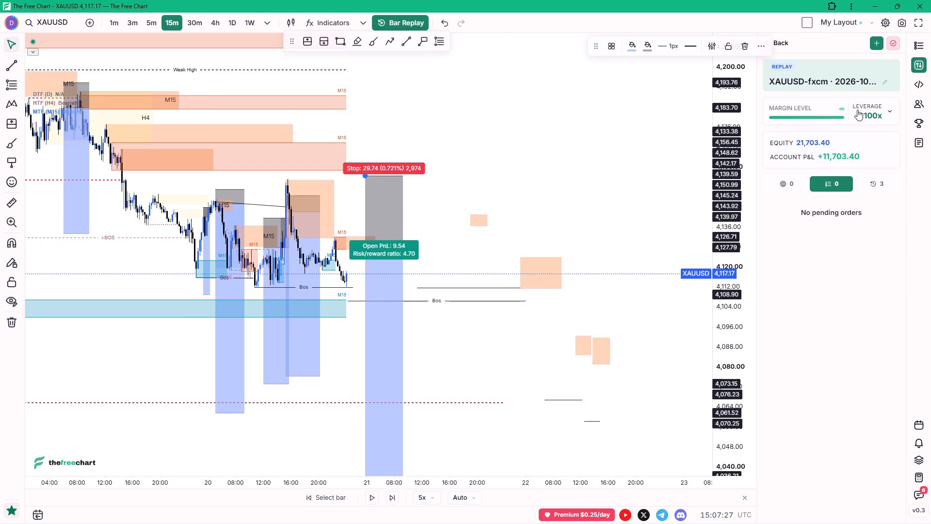
{"action": "left_click", "coordinate": [878, 41]}
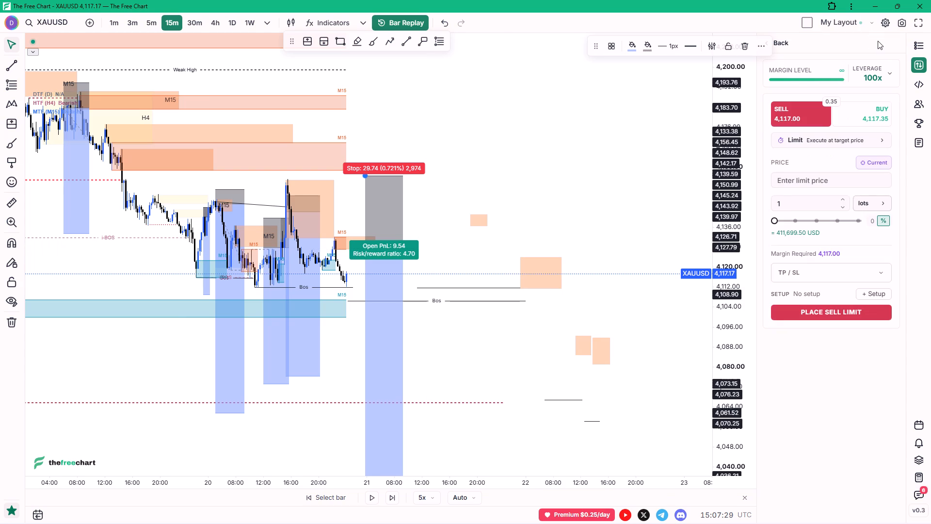
{"action": "double_click", "coordinate": [827, 308]}
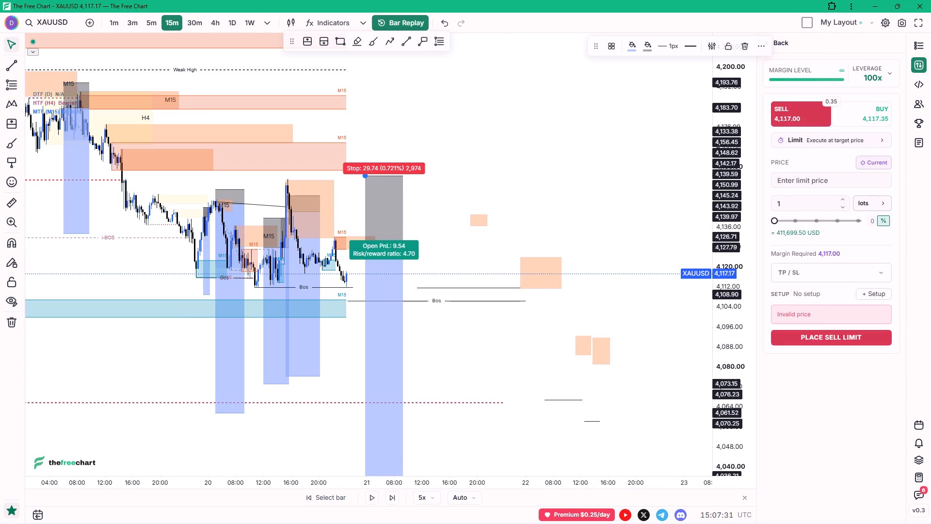
{"action": "left_click", "coordinate": [808, 185]}
{"action": "left_click", "coordinate": [815, 275]}
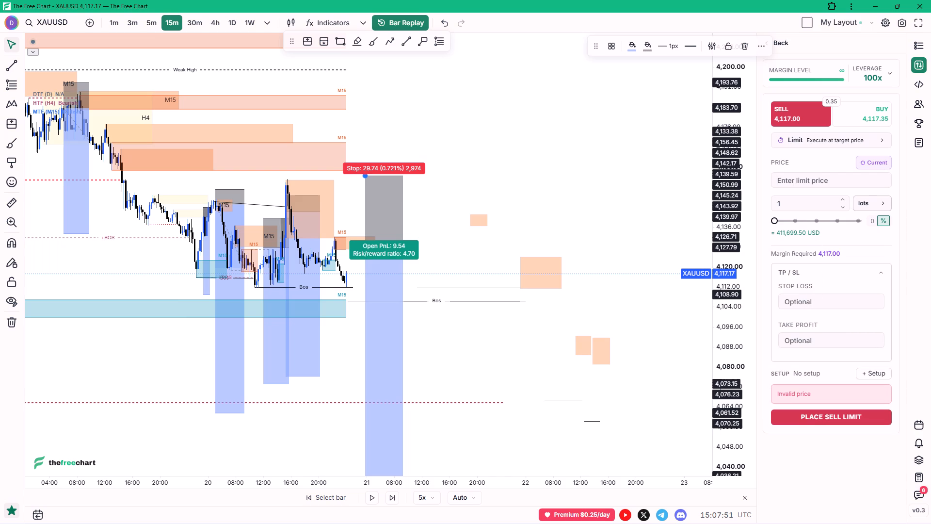
{"action": "left_click", "coordinate": [794, 180]}
{"action": "key", "text": "ctrl+v"}
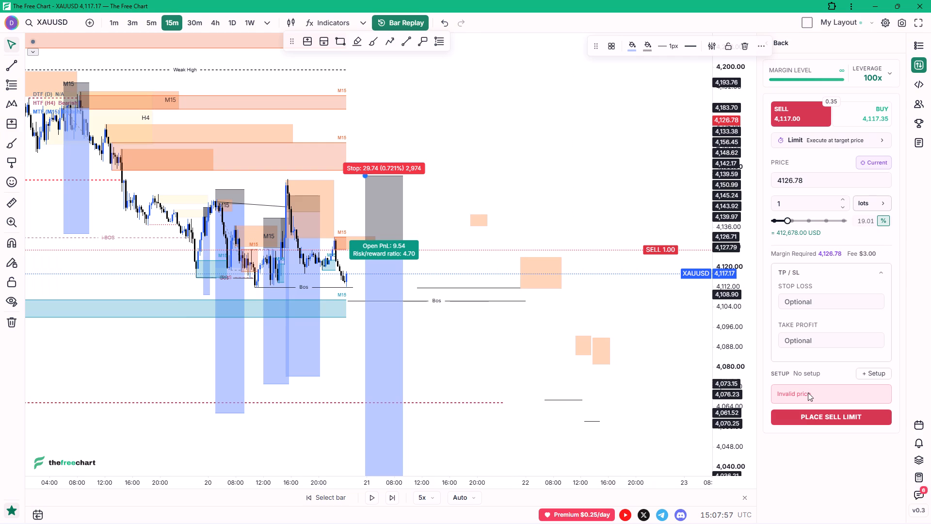
Set the order's stop loss to 4,156.71, copied from the chart at the top of the 21 Oct short drawing.
{"action": "left_click", "coordinate": [807, 301]}
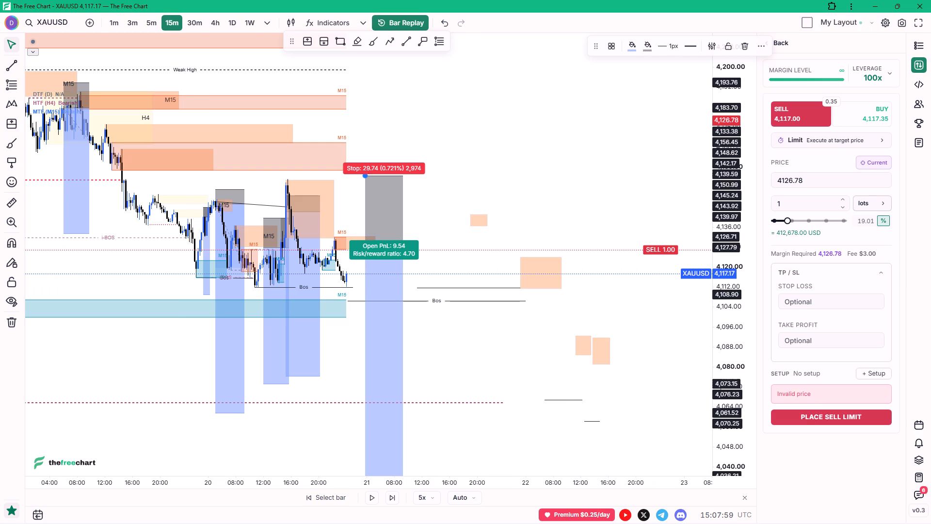
{"action": "left_click", "coordinate": [829, 303]}
{"action": "left_click", "coordinate": [867, 371]}
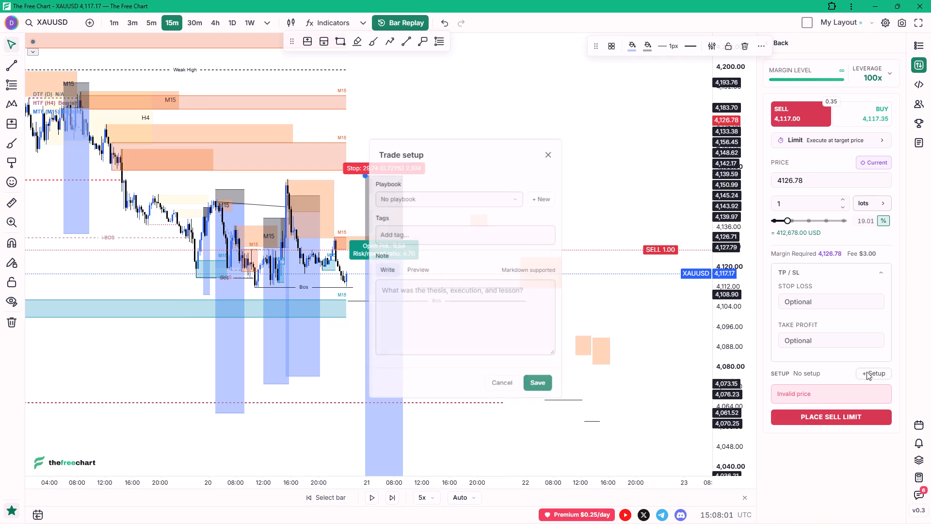
{"action": "left_click", "coordinate": [505, 382]}
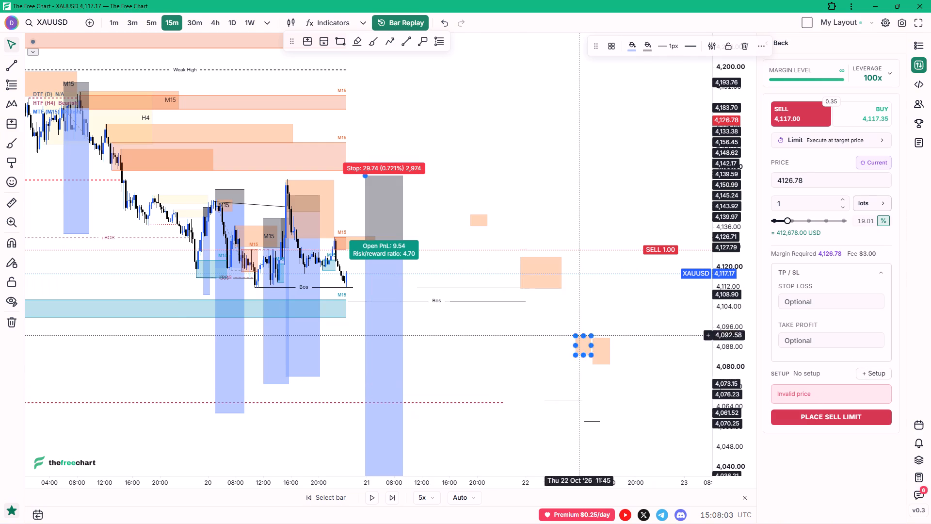
{"action": "right_click", "coordinate": [584, 175]}
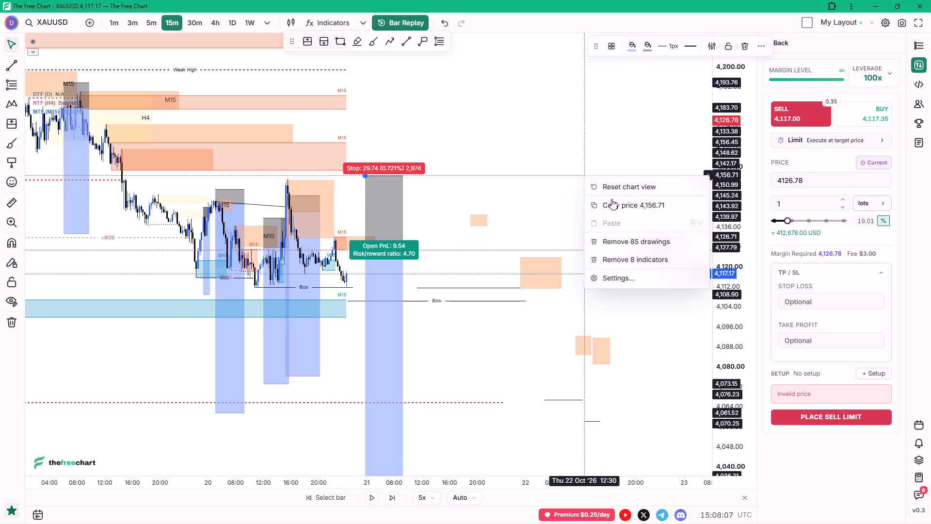
{"action": "left_click", "coordinate": [616, 205]}
{"action": "double_click", "coordinate": [807, 298]}
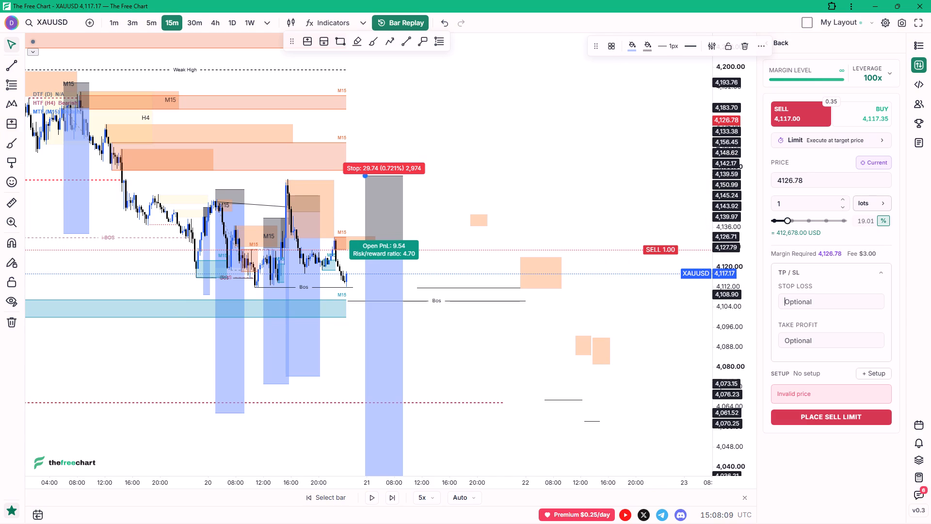
{"action": "key", "text": "ctrl+v"}
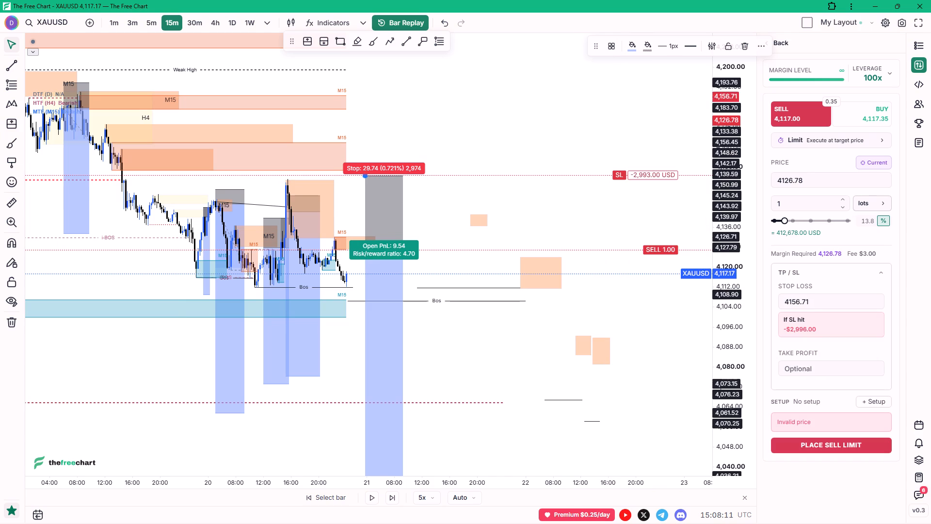
Set the take profit to 3,973.16, copied from the chart below the short drawing's target, and place the sell limit.
{"action": "left_click", "coordinate": [810, 362]}
{"action": "left_click_drag", "start_coordinate": [734, 244], "coordinate": [731, 286]}
{"action": "left_click_drag", "start_coordinate": [731, 287], "coordinate": [726, 315]}
{"action": "left_click_drag", "start_coordinate": [725, 317], "coordinate": [694, 403]}
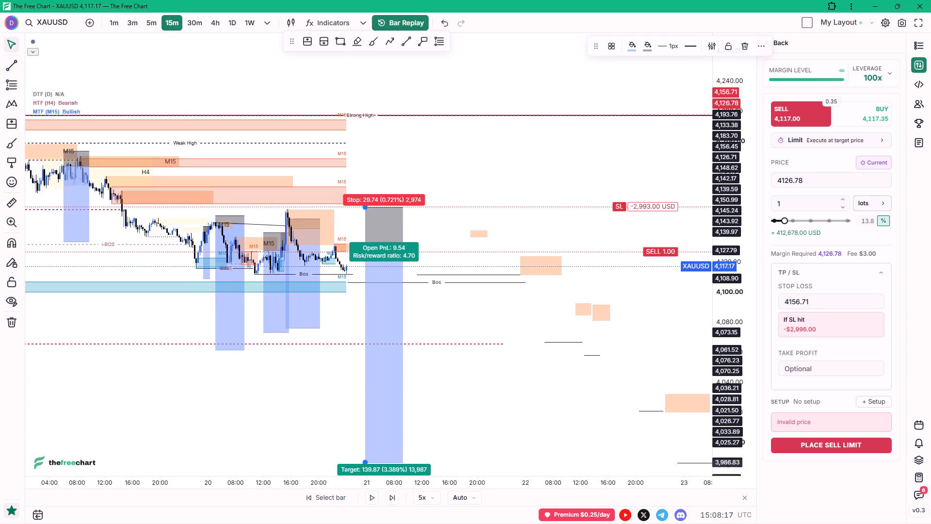
{"action": "left_click_drag", "start_coordinate": [694, 403], "coordinate": [664, 407]}
{"action": "scroll", "coordinate": [572, 399], "scroll_direction": "down", "scroll_amount": 5}
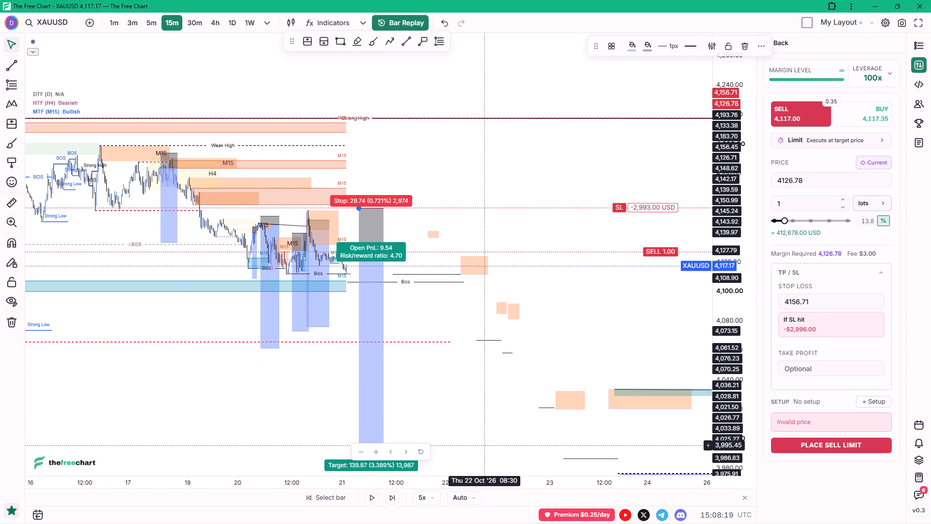
{"action": "left_click", "coordinate": [722, 293]}
{"action": "left_click_drag", "start_coordinate": [722, 296], "coordinate": [722, 318]}
{"action": "left_click_drag", "start_coordinate": [718, 334], "coordinate": [717, 344]}
{"action": "left_click", "coordinate": [716, 344]}
{"action": "left_click_drag", "start_coordinate": [534, 370], "coordinate": [532, 368]}
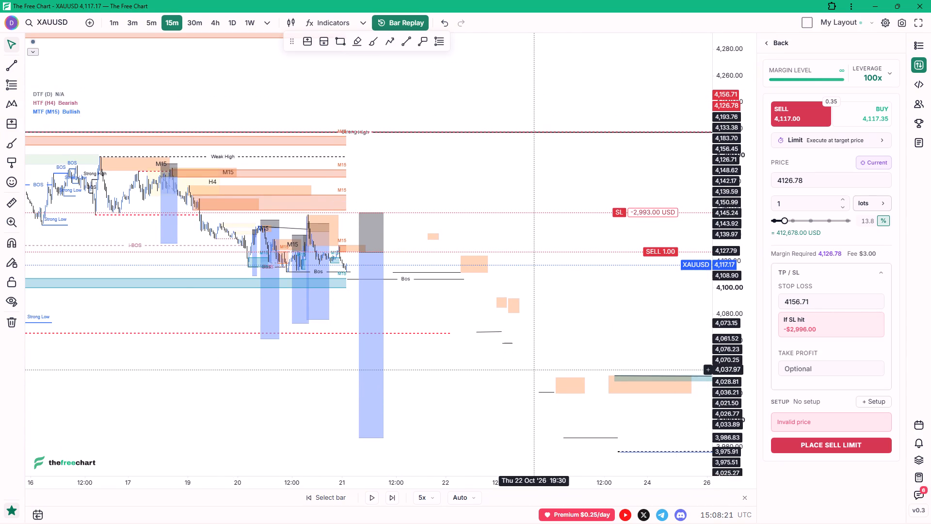
{"action": "left_click_drag", "start_coordinate": [532, 368], "coordinate": [526, 305]}
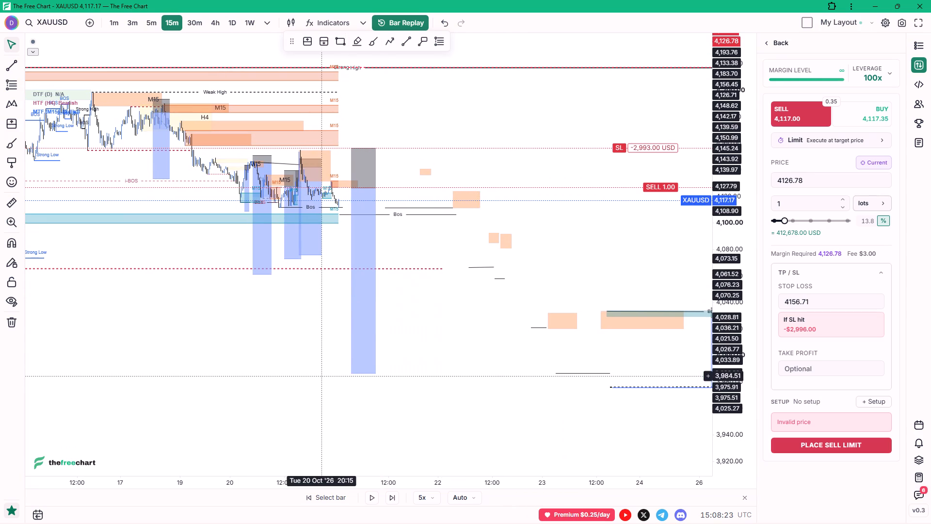
{"action": "double_click", "coordinate": [351, 372]}
{"action": "double_click", "coordinate": [353, 391]}
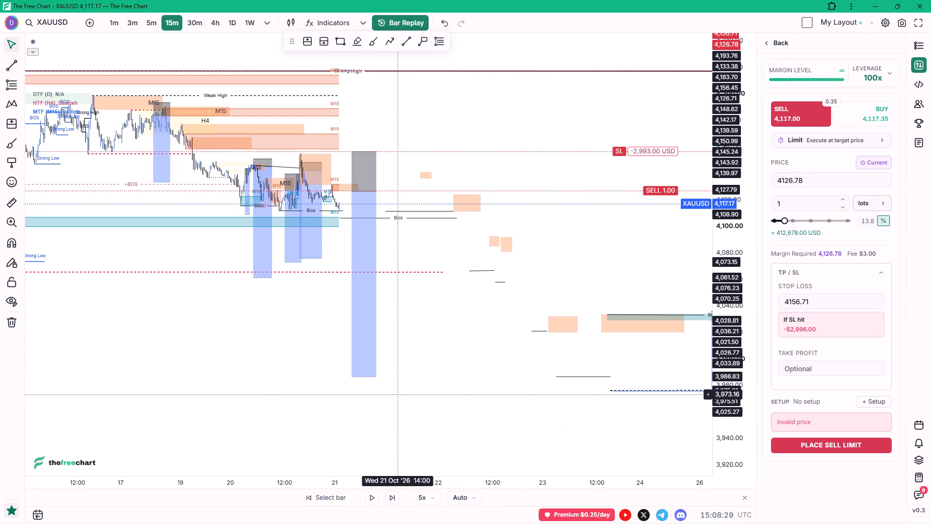
{"action": "right_click", "coordinate": [398, 394]}
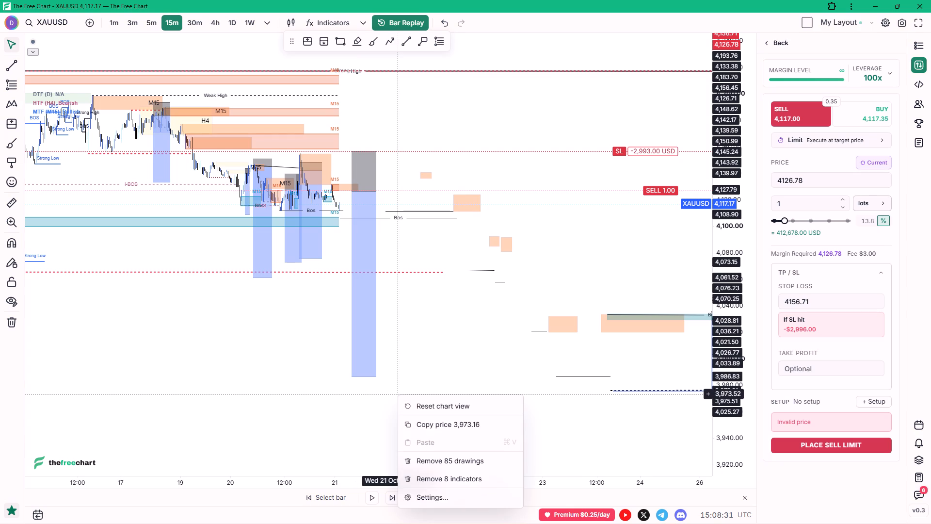
{"action": "left_click", "coordinate": [451, 419]}
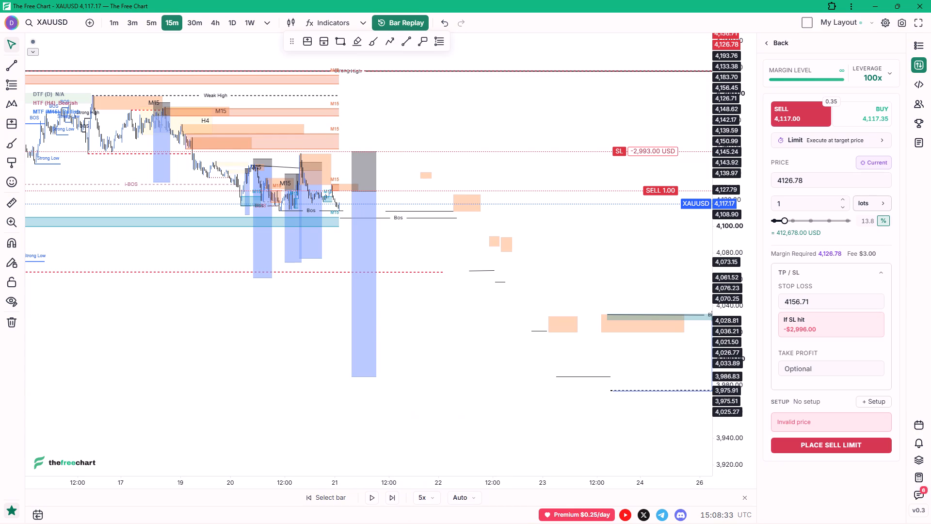
{"action": "left_click", "coordinate": [845, 365]}
{"action": "key", "text": "ctrl+v"}
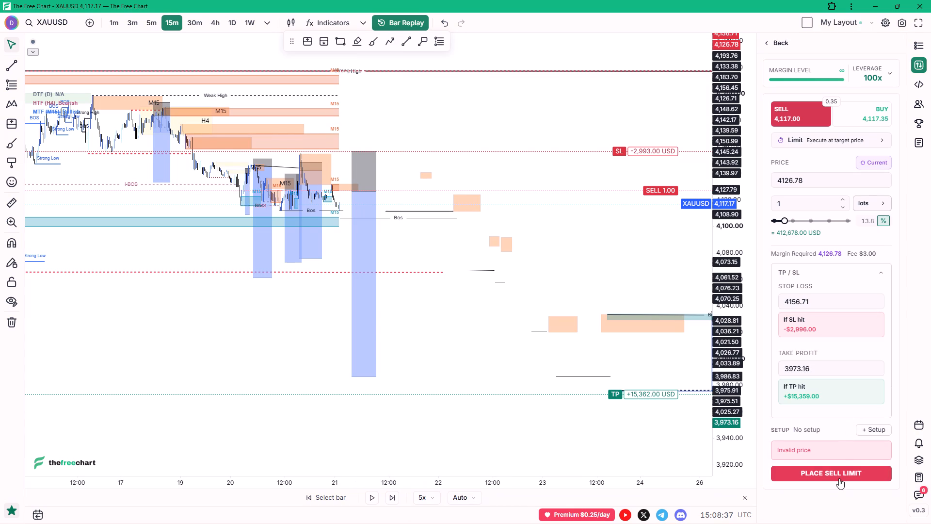
{"action": "left_click", "coordinate": [839, 475]}
Draw a short position from 21 Oct at the small supply zone, with entry at about 4,135 and stop at about 4,158.
{"action": "scroll", "coordinate": [484, 172], "scroll_direction": "up", "scroll_amount": 1}
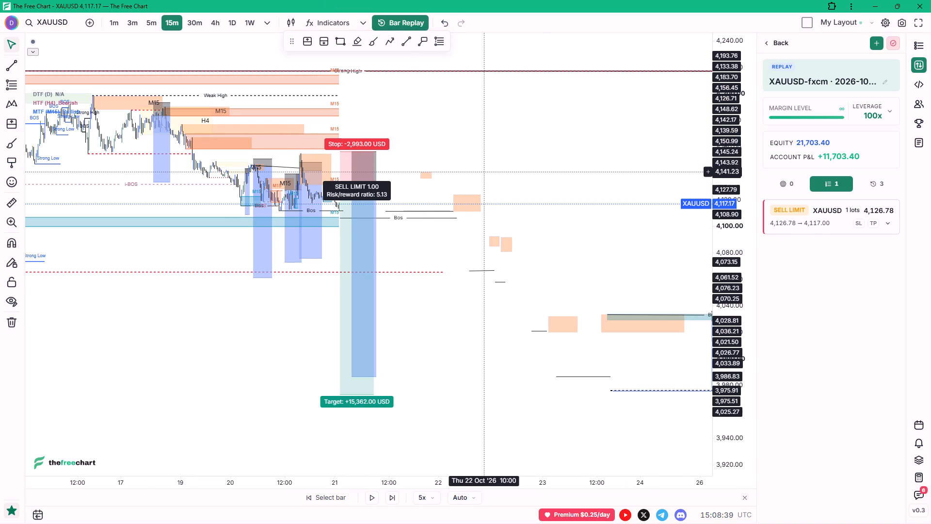
{"action": "scroll", "coordinate": [484, 172], "scroll_direction": "up", "scroll_amount": 1}
{"action": "left_click_drag", "start_coordinate": [484, 163], "coordinate": [466, 143]}
{"action": "left_click", "coordinate": [466, 143]}
{"action": "left_click_drag", "start_coordinate": [519, 132], "coordinate": [491, 147]}
{"action": "left_click_drag", "start_coordinate": [473, 149], "coordinate": [460, 154]}
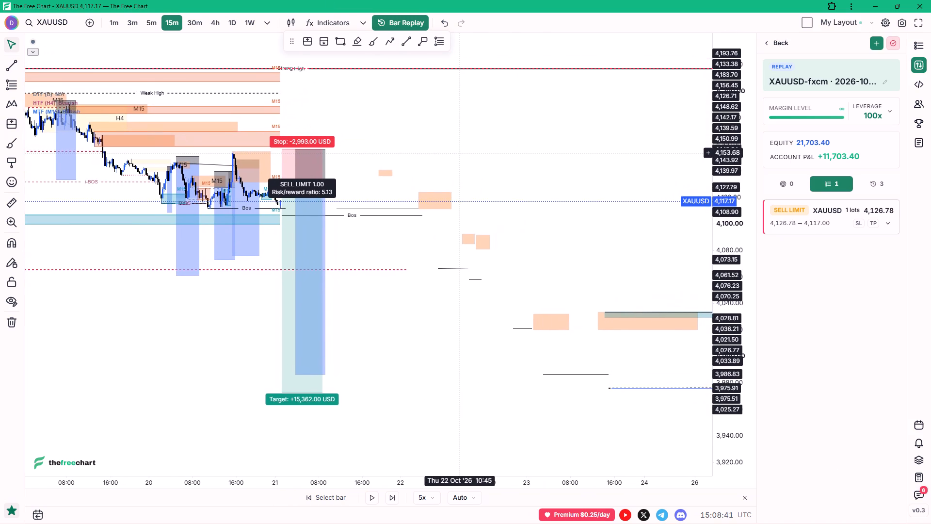
{"action": "left_click_drag", "start_coordinate": [460, 154], "coordinate": [460, 153]}
{"action": "left_click", "coordinate": [483, 147]}
{"action": "left_click_drag", "start_coordinate": [483, 147], "coordinate": [496, 154]}
{"action": "scroll", "coordinate": [510, 155], "scroll_direction": "down", "scroll_amount": 4}
{"action": "left_click_drag", "start_coordinate": [488, 160], "coordinate": [574, 192]}
{"action": "left_click_drag", "start_coordinate": [574, 192], "coordinate": [581, 193]}
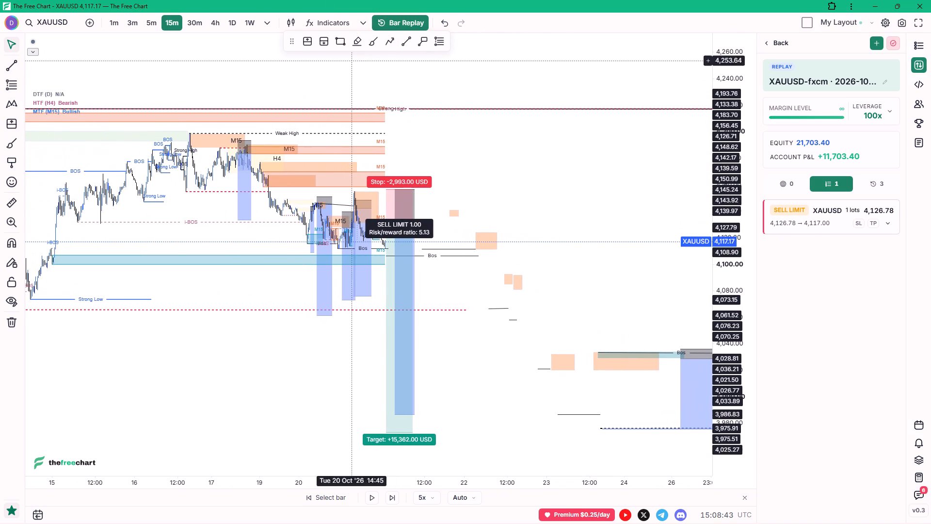
{"action": "left_click", "coordinate": [325, 44]}
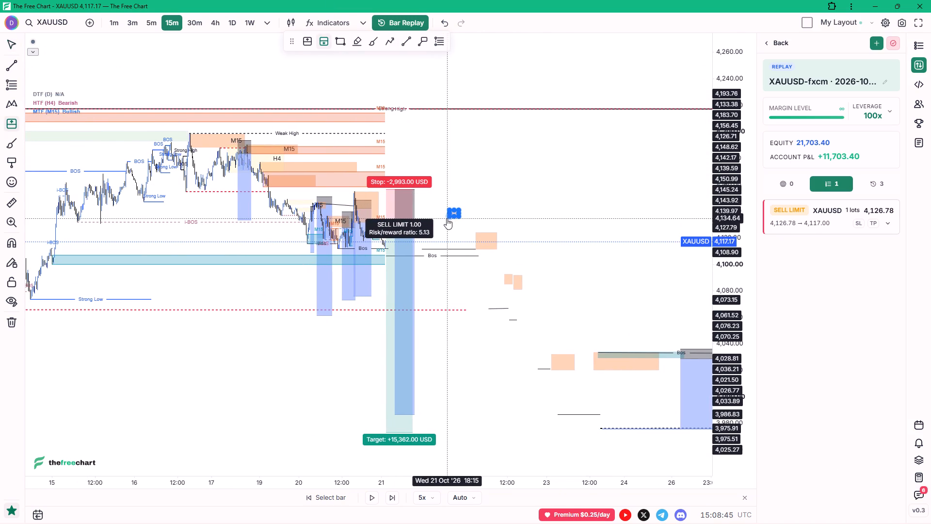
{"action": "left_click", "coordinate": [444, 218]}
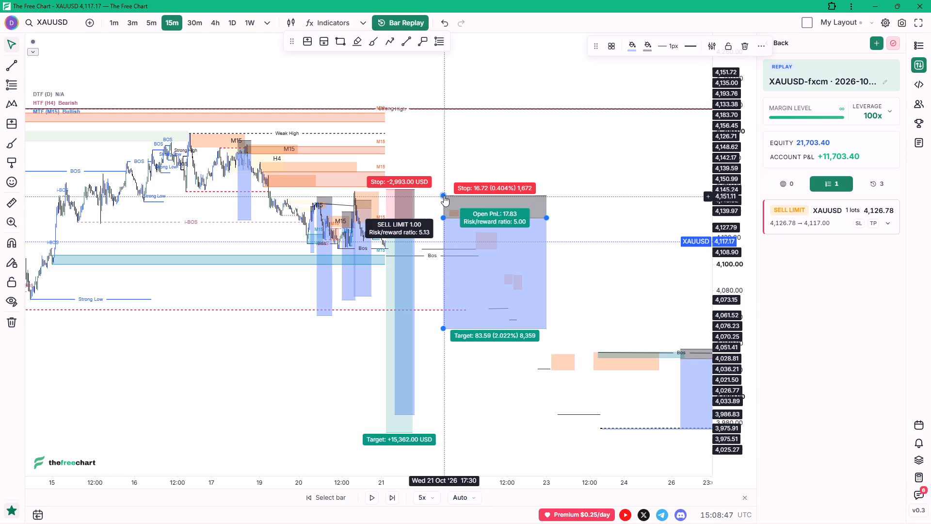
{"action": "left_click_drag", "start_coordinate": [443, 195], "coordinate": [443, 187]}
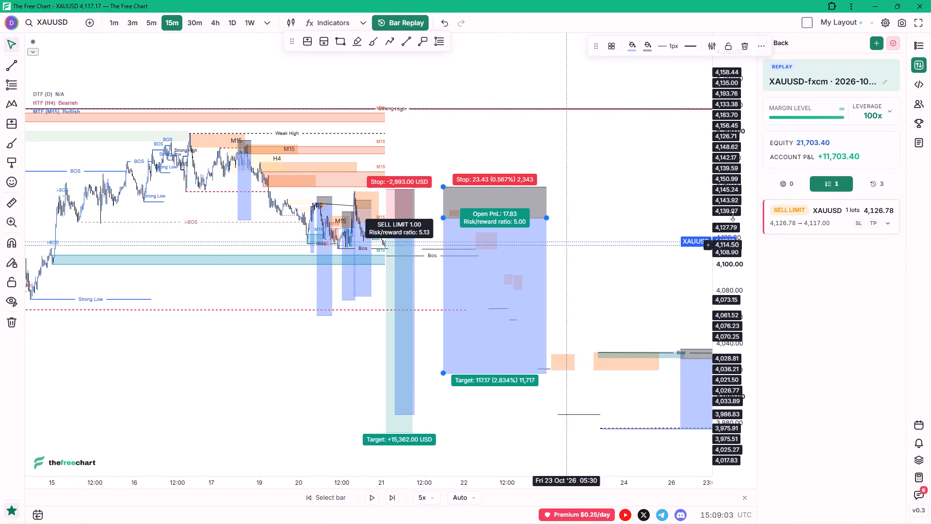
Copy the price 4,135.00 from the chart at the new short drawing's entry level.
{"action": "right_click", "coordinate": [636, 218]}
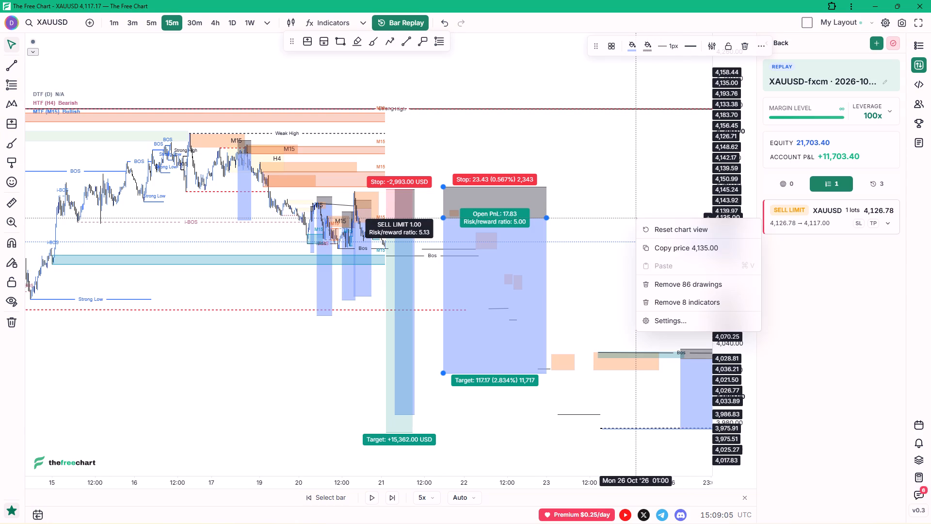
{"action": "double_click", "coordinate": [662, 246]}
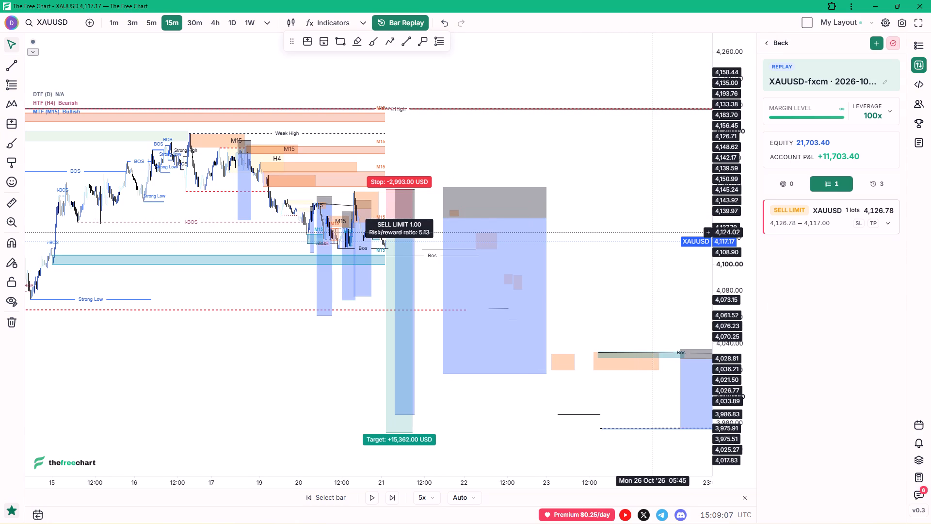
Place a 1-lot XAUUSD sell limit at the copied price of 4135.00, without a stop loss or take profit.
{"action": "scroll", "coordinate": [647, 236], "scroll_direction": "down", "scroll_amount": 2}
{"action": "left_click_drag", "start_coordinate": [604, 209], "coordinate": [646, 206]}
{"action": "left_click_drag", "start_coordinate": [652, 205], "coordinate": [673, 203]}
{"action": "left_click_drag", "start_coordinate": [681, 203], "coordinate": [690, 203]}
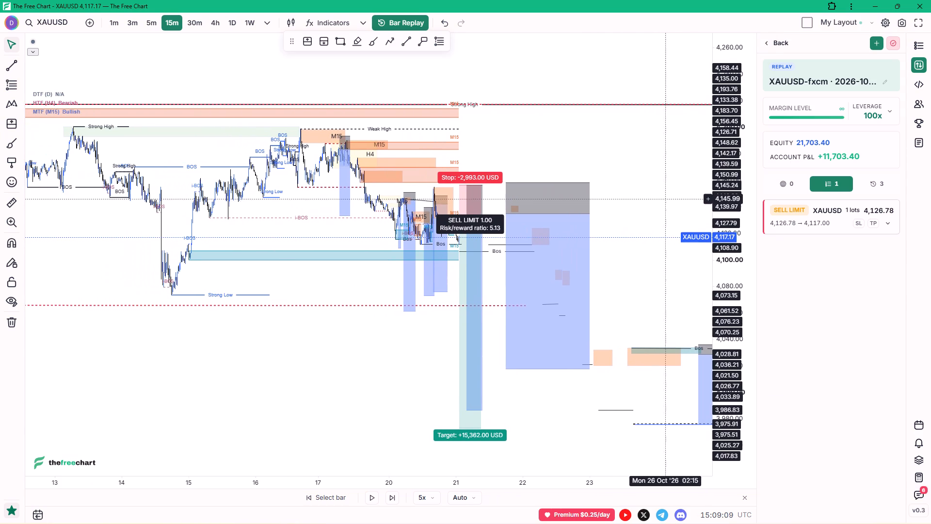
{"action": "scroll", "coordinate": [603, 200], "scroll_direction": "up", "scroll_amount": 2}
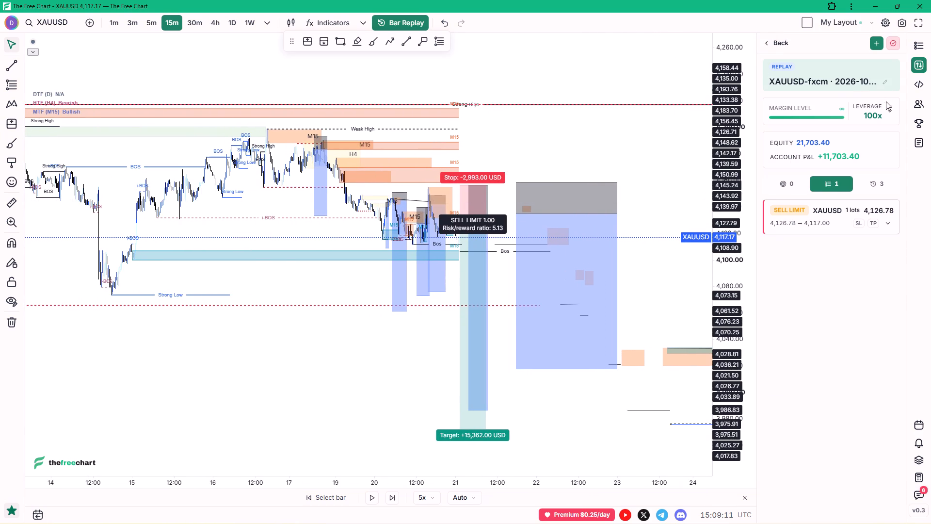
{"action": "left_click", "coordinate": [875, 45]}
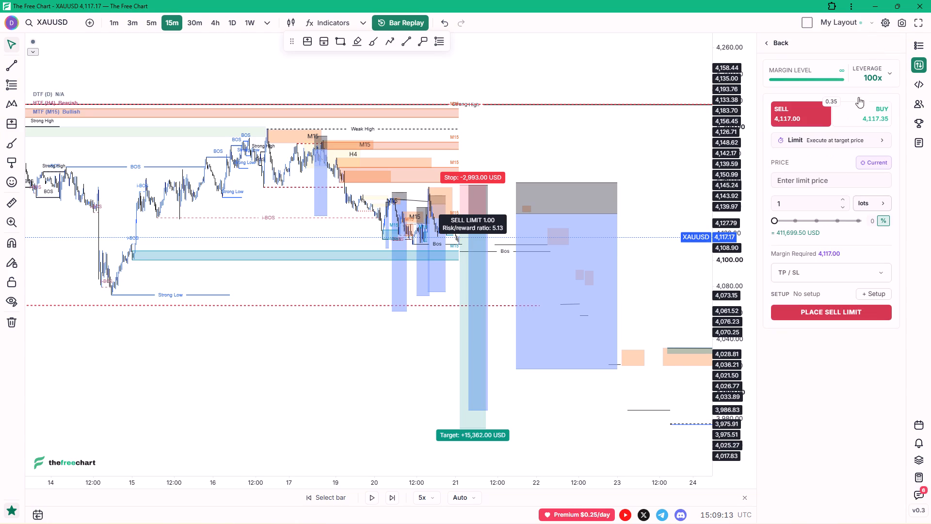
{"action": "left_click", "coordinate": [840, 310]}
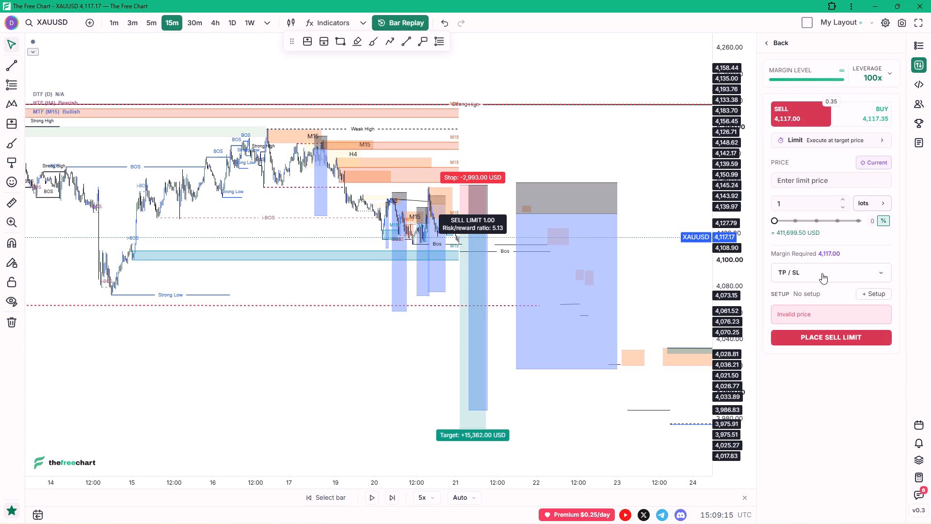
{"action": "left_click", "coordinate": [812, 270]}
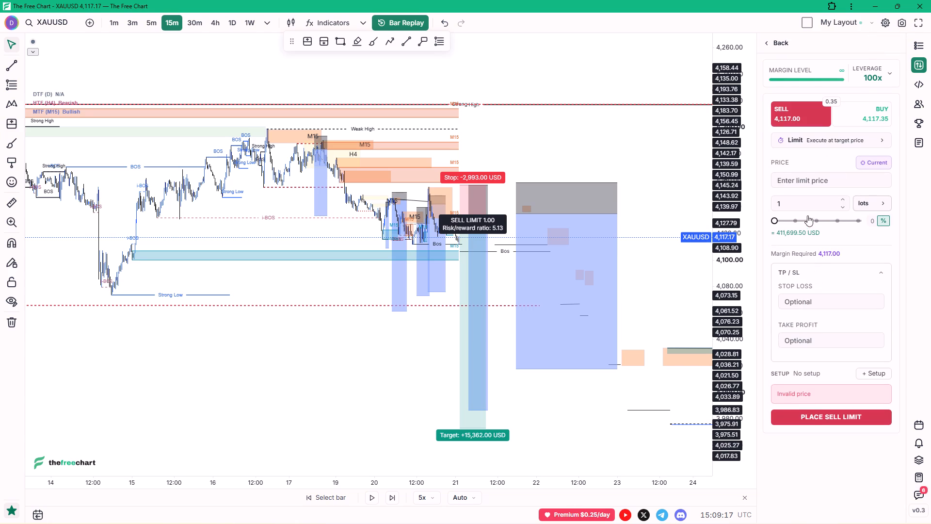
{"action": "left_click", "coordinate": [802, 181]}
{"action": "key", "text": "ctrl+v"}
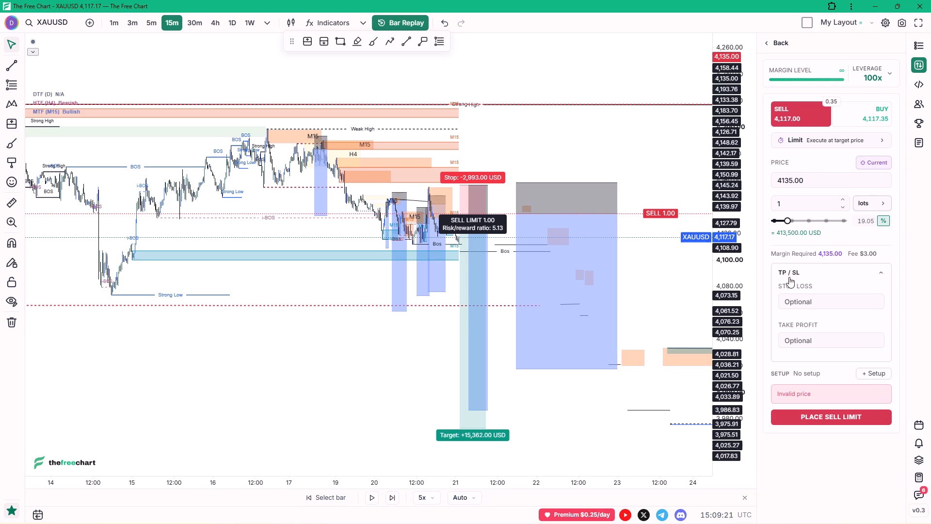
{"action": "left_click", "coordinate": [827, 418]}
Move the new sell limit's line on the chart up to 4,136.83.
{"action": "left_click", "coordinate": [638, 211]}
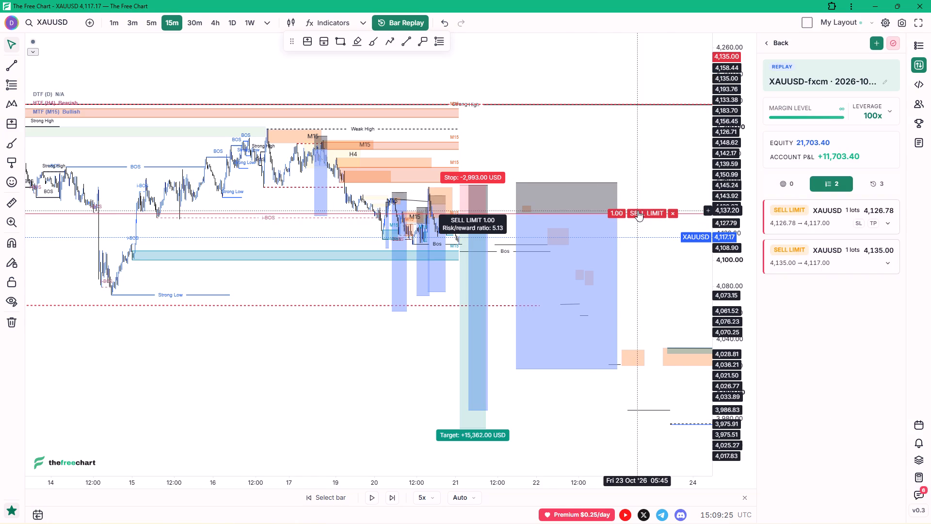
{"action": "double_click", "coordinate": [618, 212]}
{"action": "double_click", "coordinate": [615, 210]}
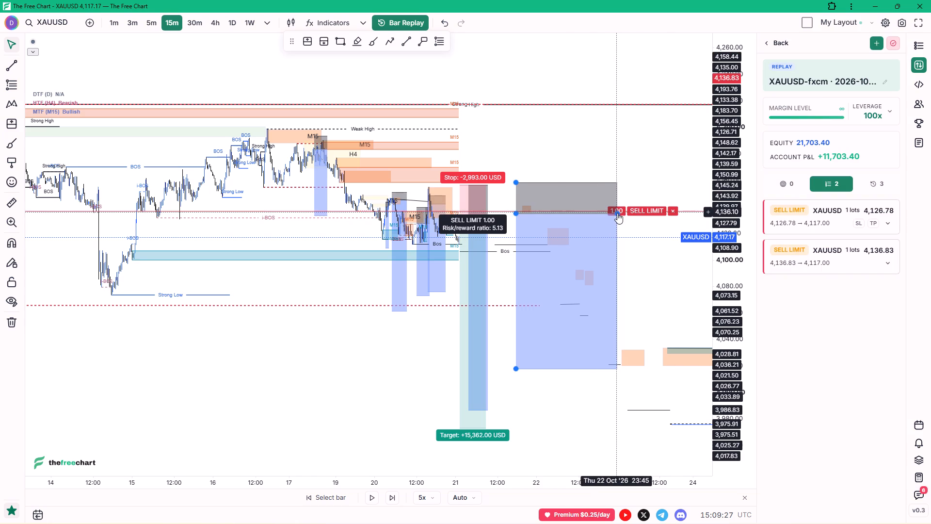
Narrow the newest short-position drawing by pulling its end edge back to the evening of 22 Oct.
{"action": "left_click_drag", "start_coordinate": [620, 210], "coordinate": [628, 214]}
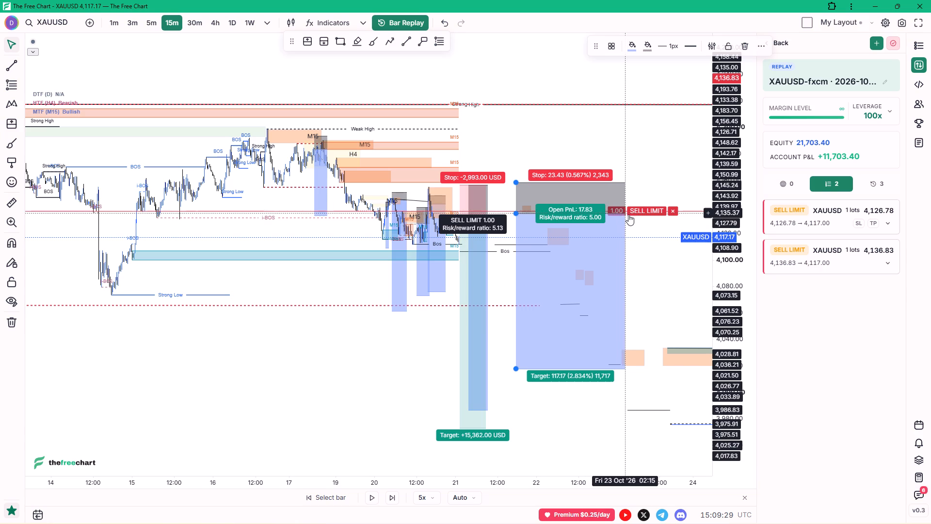
{"action": "left_click_drag", "start_coordinate": [628, 214], "coordinate": [602, 211]}
{"action": "left_click", "coordinate": [635, 182]}
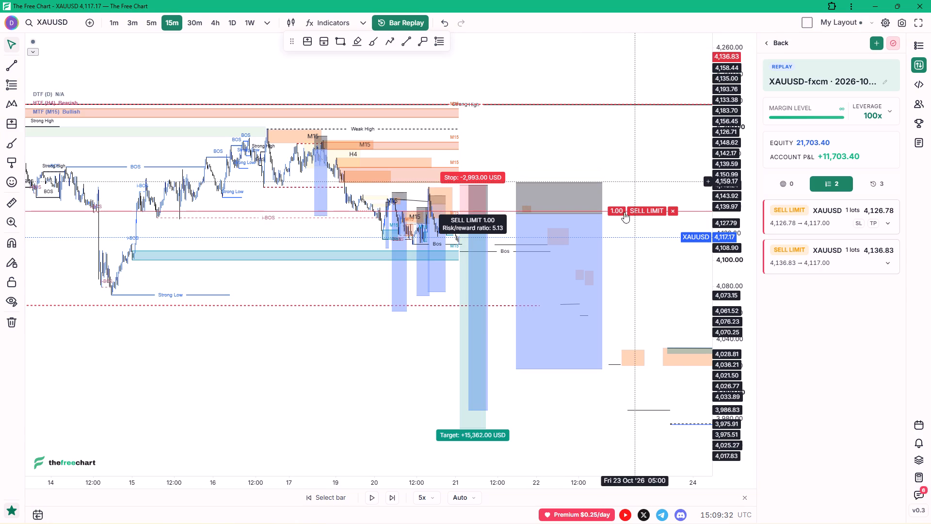
Move the new sell limit's line on the chart to 4,135.37, near the short drawing's entry level.
{"action": "left_click", "coordinate": [621, 212]}
{"action": "left_click", "coordinate": [625, 218]}
{"action": "left_click", "coordinate": [625, 217]}
{"action": "double_click", "coordinate": [622, 211]}
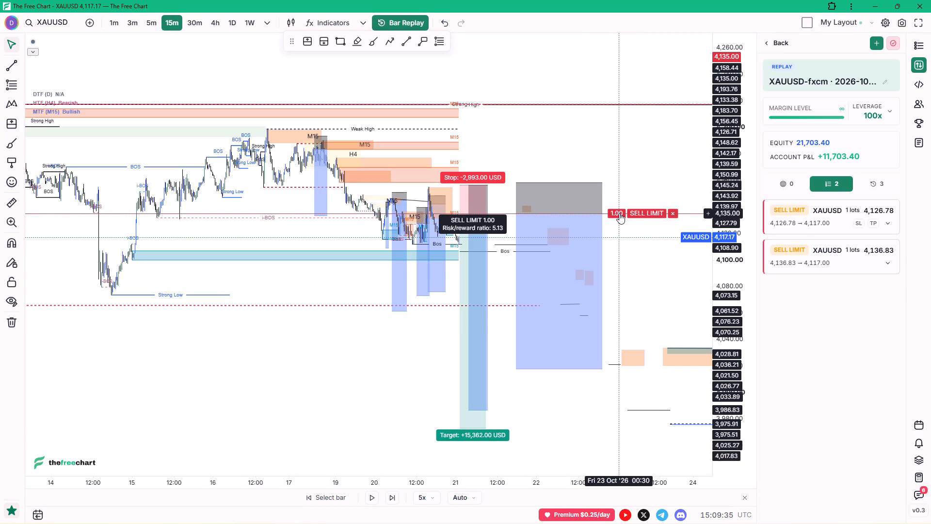
Edit the 4,135.37 sell limit and enter stop loss 4159.17, copied from the chart at the top of the short drawing.
{"action": "left_click", "coordinate": [884, 262]}
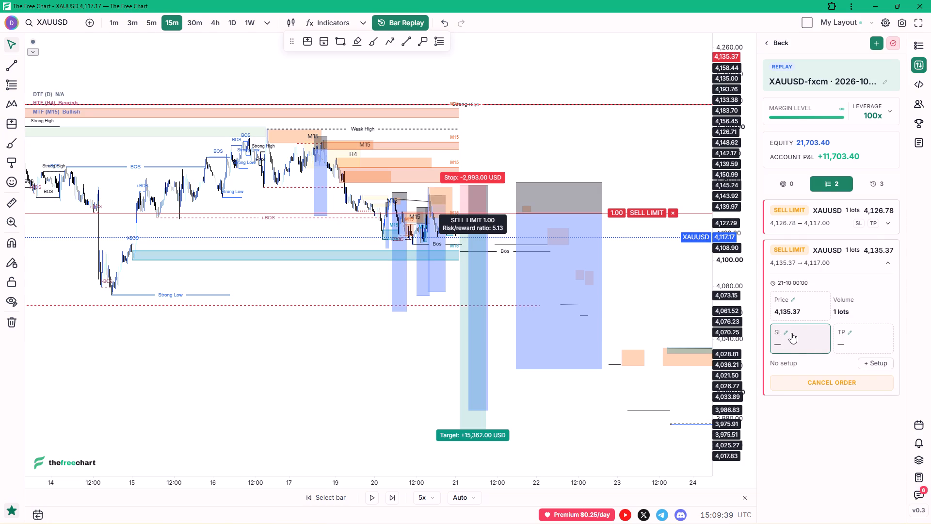
{"action": "double_click", "coordinate": [791, 333]}
{"action": "left_click", "coordinate": [802, 426]}
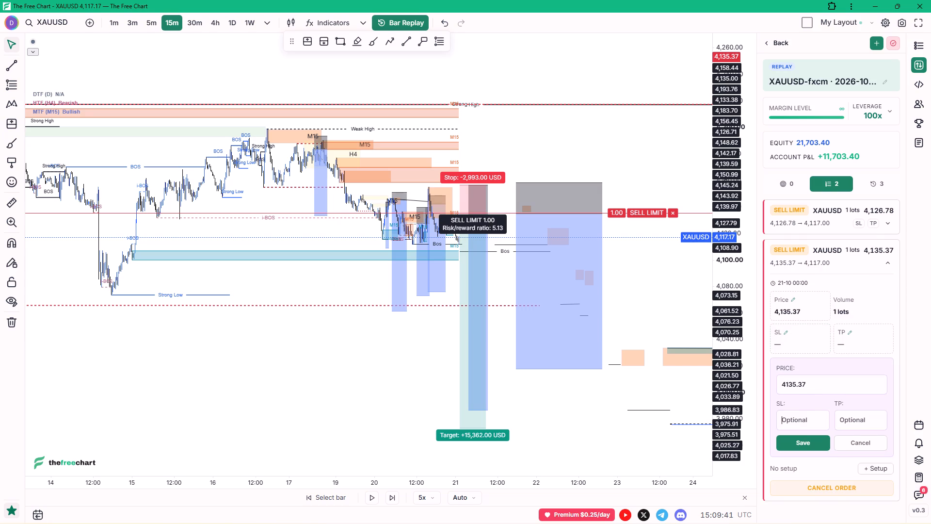
{"action": "right_click", "coordinate": [661, 181]}
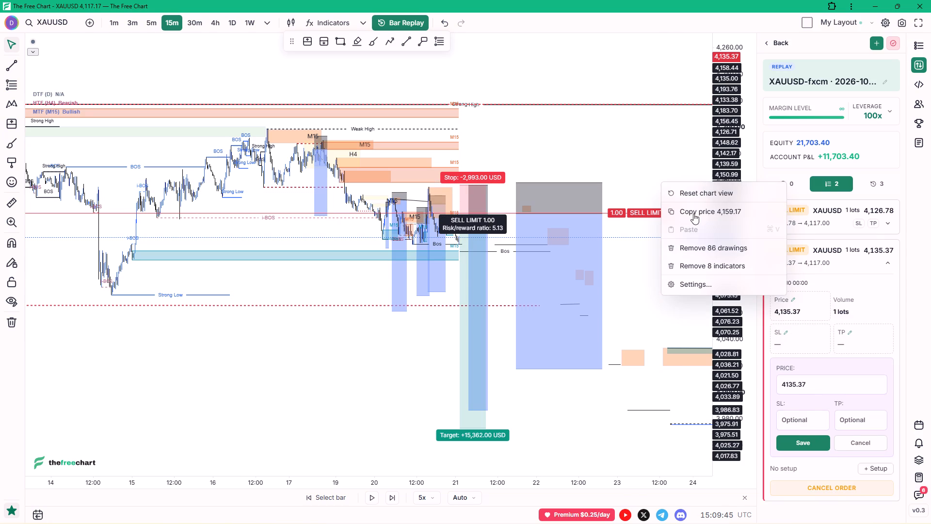
{"action": "double_click", "coordinate": [694, 211]}
{"action": "left_click", "coordinate": [798, 423]}
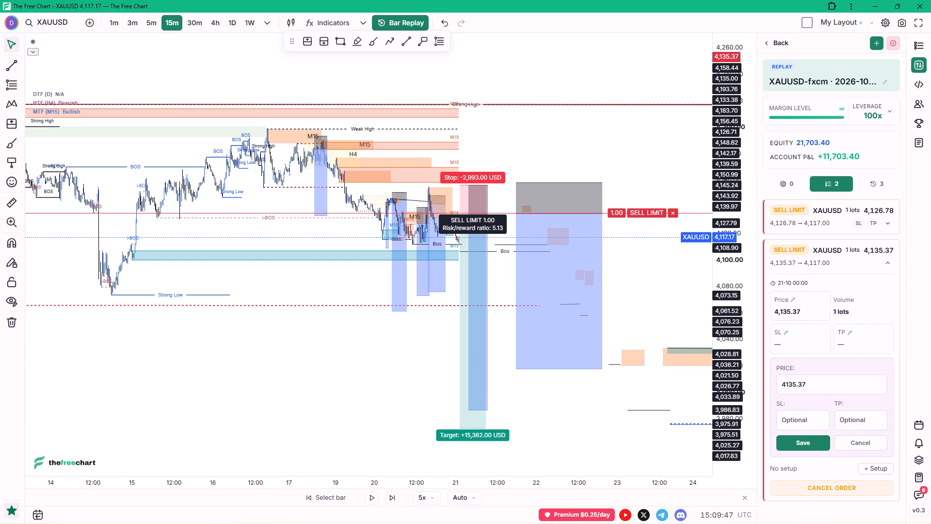
{"action": "key", "text": "ctrl+v"}
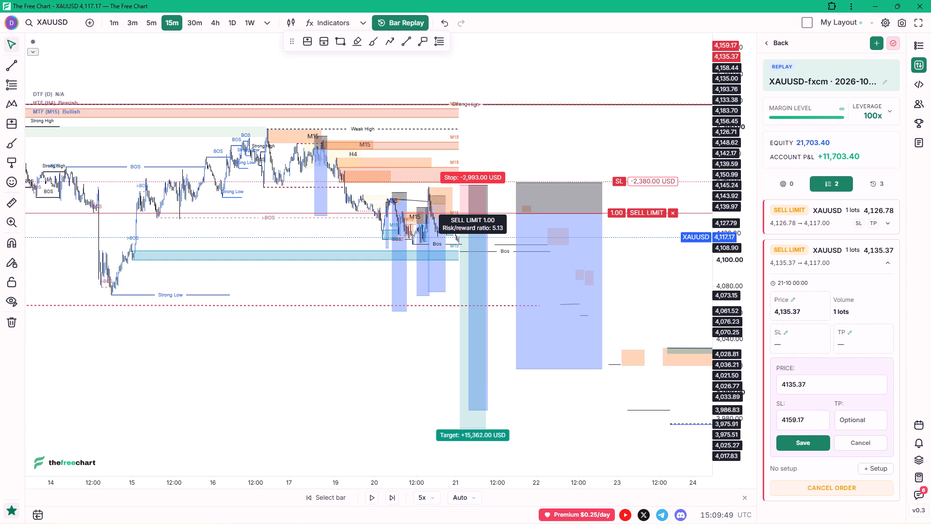
Enter take profit 3975.35 for the order, copied from the chart below the short drawing's target, and save the changes.
{"action": "right_click", "coordinate": [601, 425]}
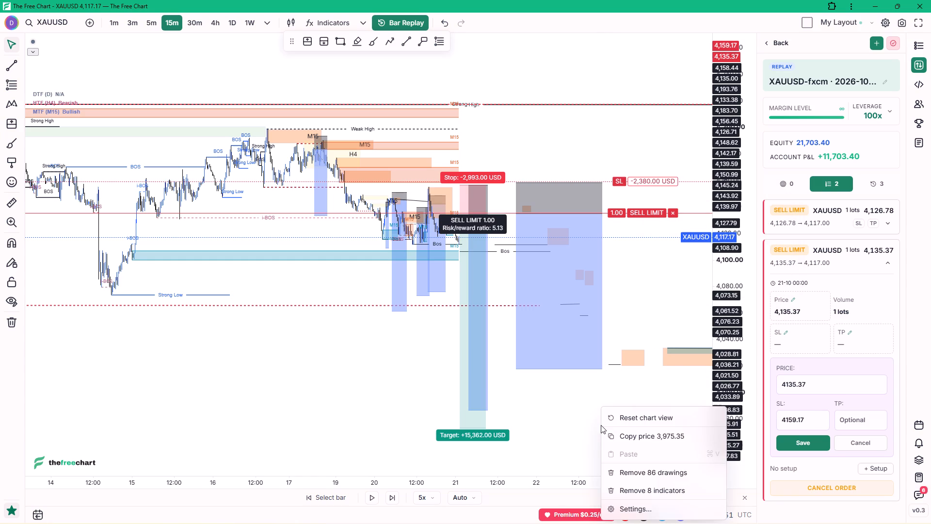
{"action": "left_click", "coordinate": [632, 434]}
{"action": "left_click", "coordinate": [851, 421]}
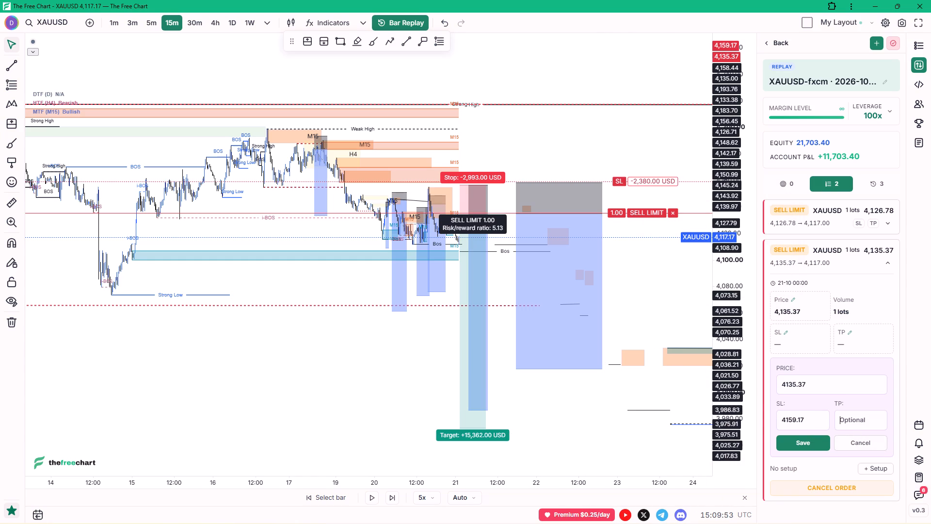
{"action": "key", "text": "ctrl+v"}
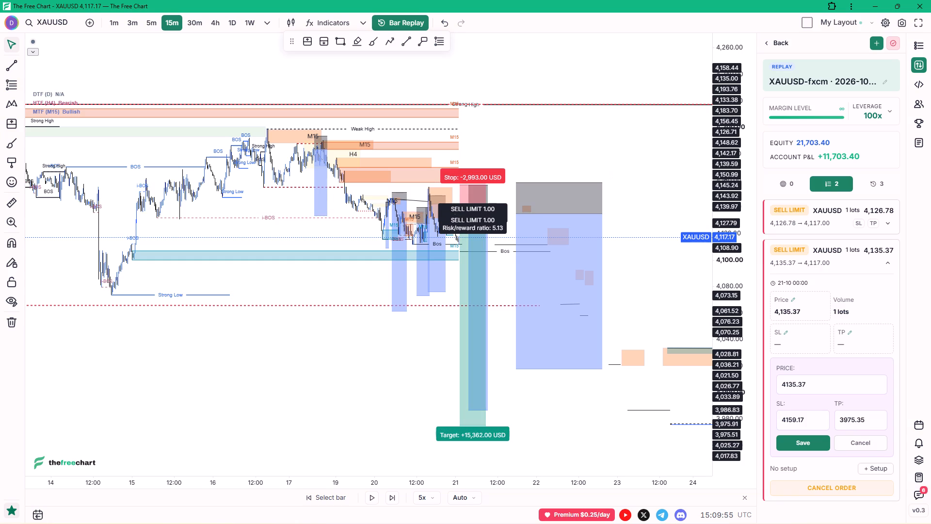
{"action": "left_click", "coordinate": [828, 442]}
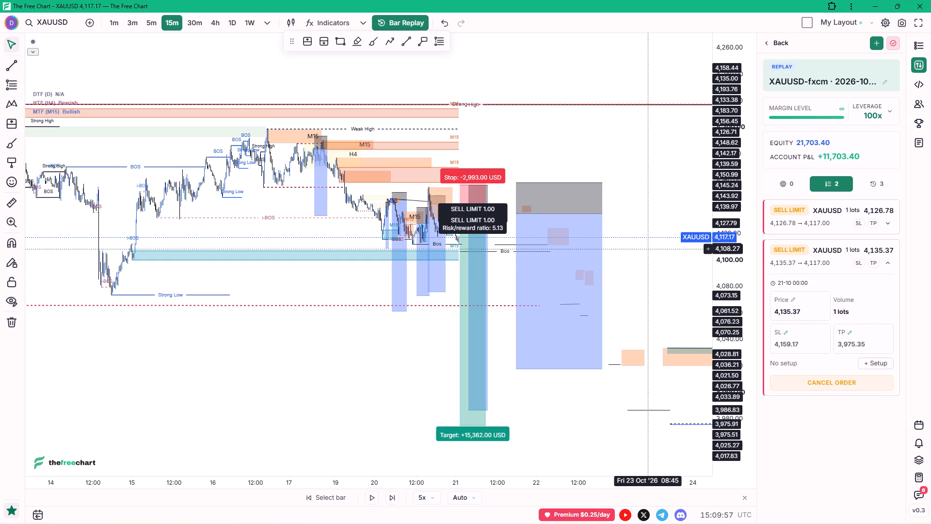
Play the replay at 5x, follow price through 21 Oct, and pause it around late morning on 22 Oct.
{"action": "left_click_drag", "start_coordinate": [635, 203], "coordinate": [656, 219]}
{"action": "double_click", "coordinate": [656, 219]}
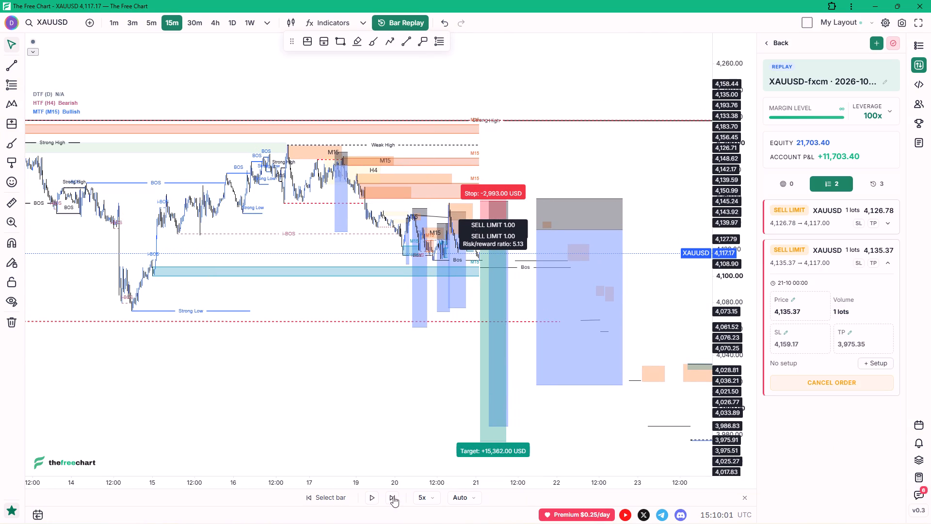
{"action": "left_click", "coordinate": [376, 495]}
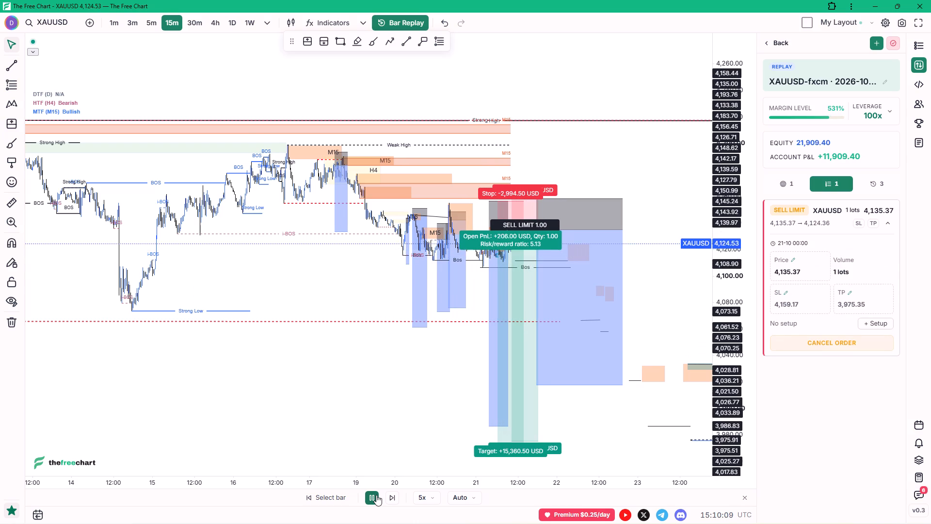
{"action": "left_click", "coordinate": [590, 169]}
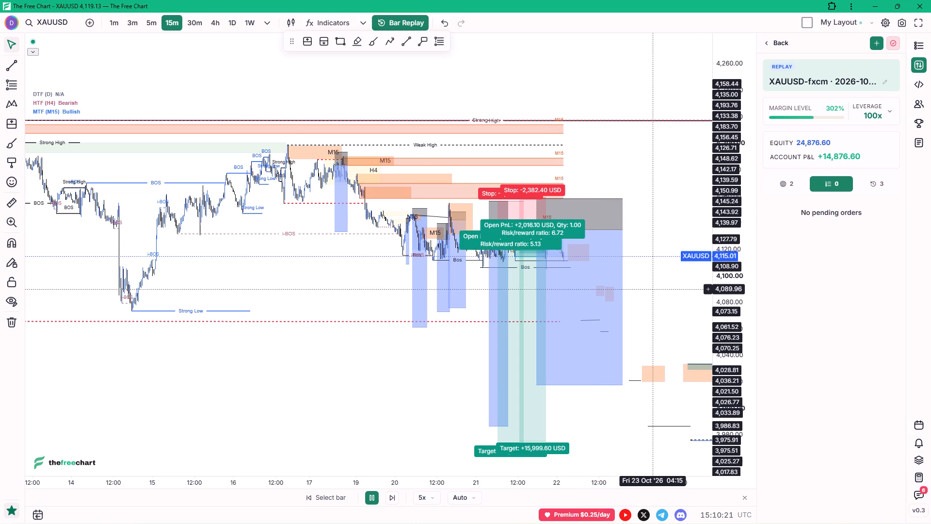
{"action": "scroll", "coordinate": [590, 280], "scroll_direction": "up", "scroll_amount": 8}
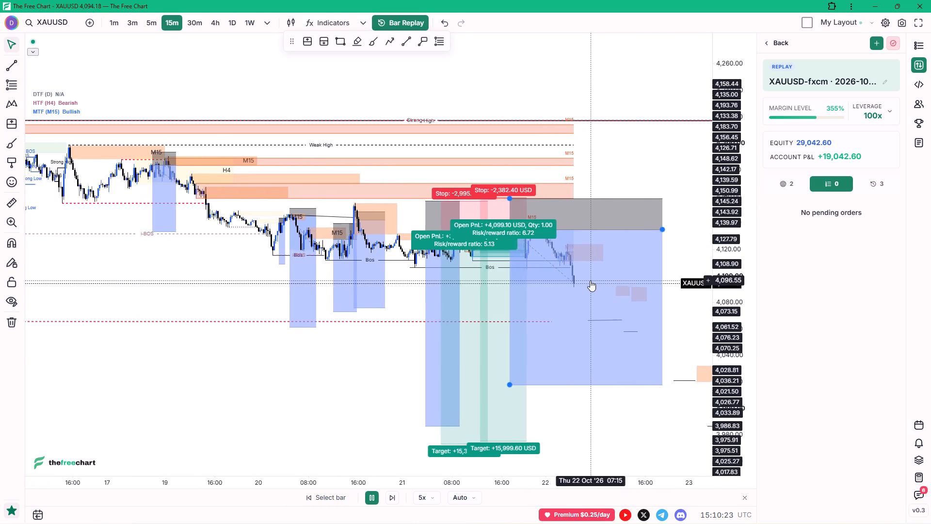
{"action": "scroll", "coordinate": [590, 280], "scroll_direction": "down", "scroll_amount": 9}
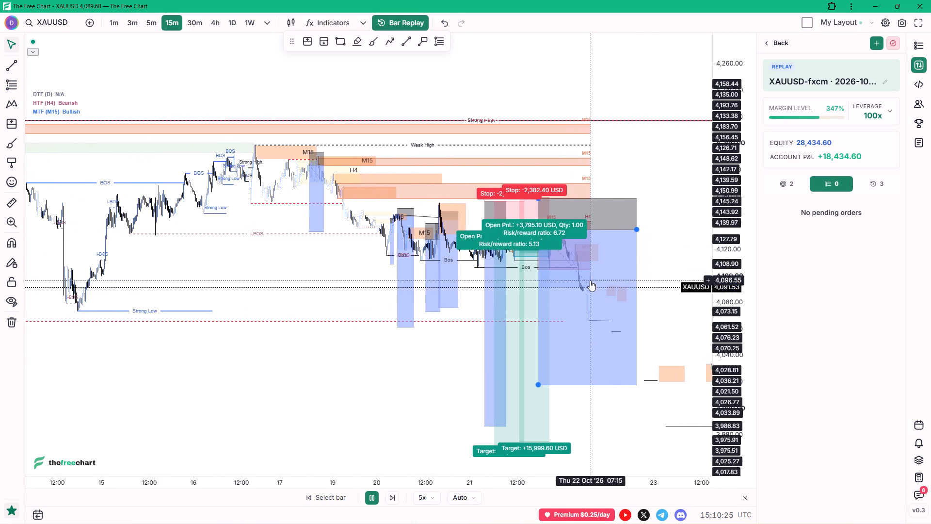
{"action": "scroll", "coordinate": [590, 280], "scroll_direction": "up", "scroll_amount": 4}
{"action": "left_click_drag", "start_coordinate": [658, 315], "coordinate": [654, 314]}
{"action": "left_click_drag", "start_coordinate": [648, 313], "coordinate": [637, 310]}
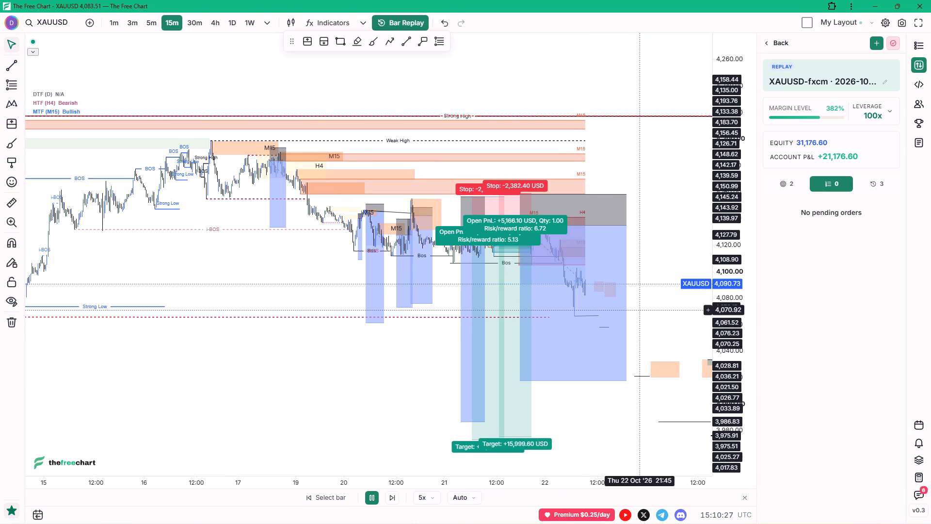
{"action": "left_click", "coordinate": [375, 498]}
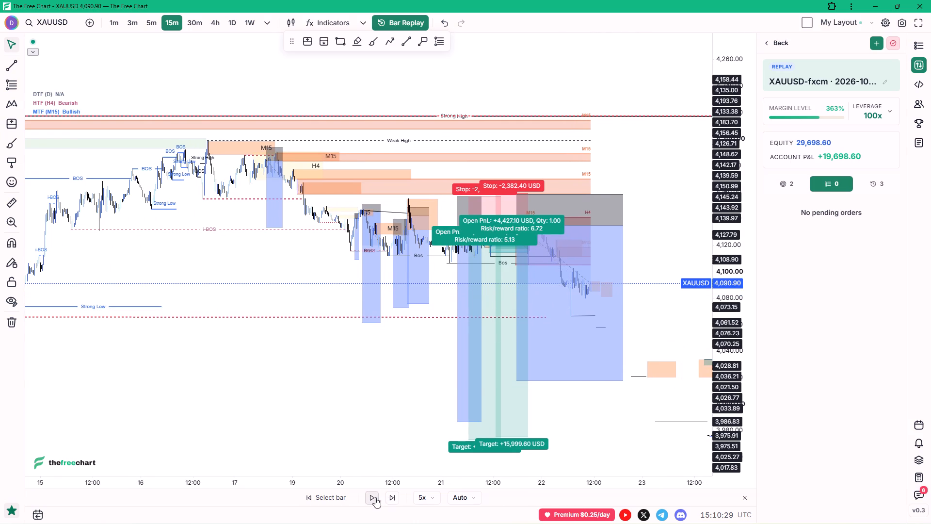
Examine the 20–22 Oct price action around the open short positions at a larger price scale.
{"action": "scroll", "coordinate": [612, 232], "scroll_direction": "up", "scroll_amount": 9}
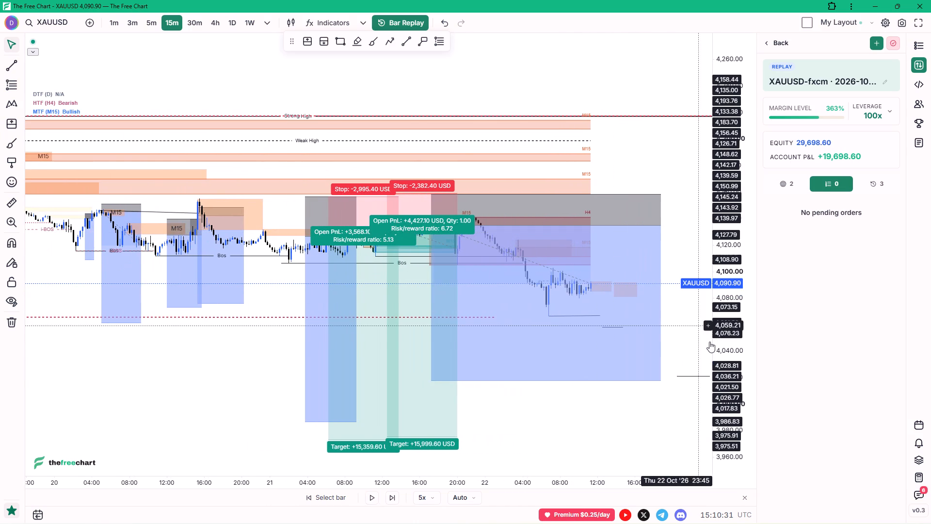
{"action": "left_click", "coordinate": [712, 345]}
{"action": "left_click", "coordinate": [722, 264]}
{"action": "left_click_drag", "start_coordinate": [722, 323], "coordinate": [723, 317]}
{"action": "left_click", "coordinate": [719, 286]}
{"action": "left_click_drag", "start_coordinate": [719, 278], "coordinate": [713, 193]}
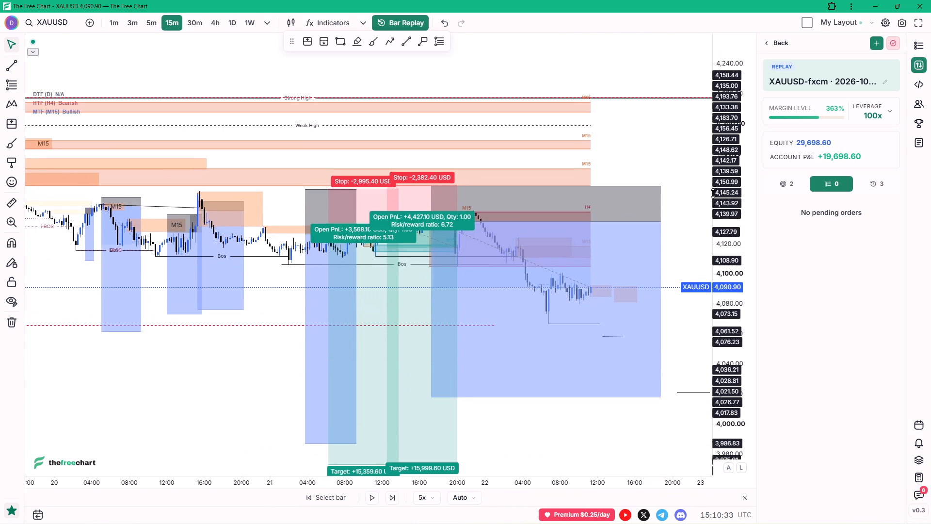
{"action": "left_click_drag", "start_coordinate": [713, 193], "coordinate": [703, 123]}
{"action": "left_click_drag", "start_coordinate": [700, 108], "coordinate": [698, 95]}
{"action": "left_click_drag", "start_coordinate": [697, 93], "coordinate": [694, 84]}
{"action": "scroll", "coordinate": [615, 197], "scroll_direction": "up", "scroll_amount": 4}
{"action": "scroll", "coordinate": [400, 211], "scroll_direction": "down", "scroll_amount": 9}
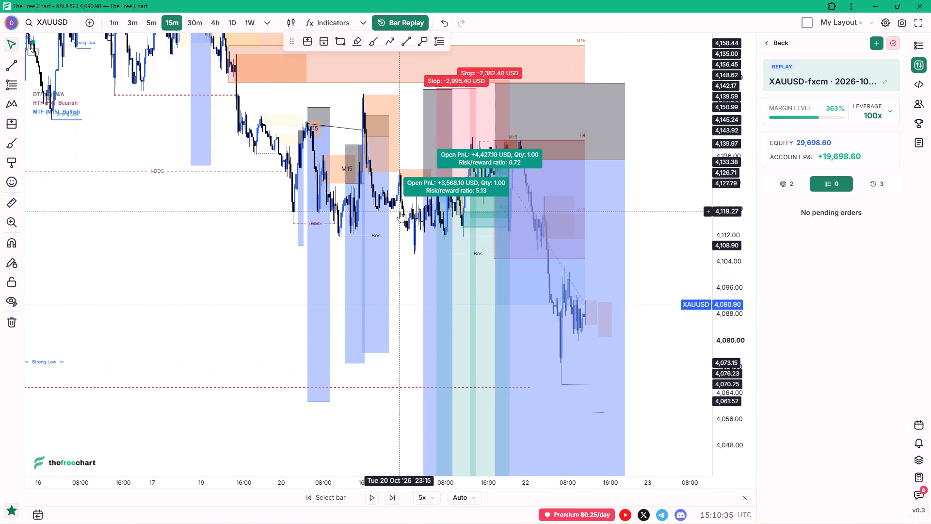
Hide all drawings on the chart to inspect the 20–22 Oct candles and indicator zones without them.
{"action": "left_click", "coordinate": [11, 302]}
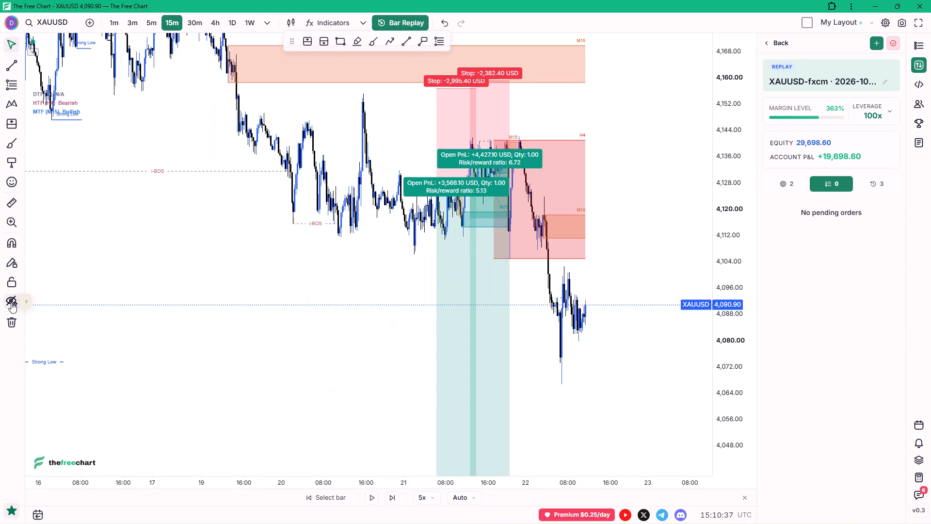
{"action": "left_click", "coordinate": [11, 302]}
{"action": "left_click", "coordinate": [11, 303]}
{"action": "left_click", "coordinate": [11, 303]}
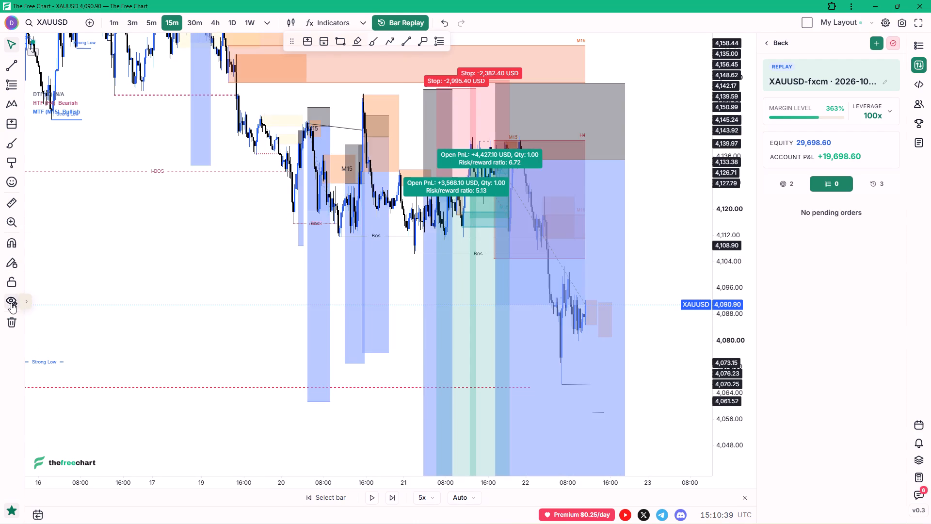
{"action": "left_click", "coordinate": [11, 303]}
{"action": "scroll", "coordinate": [211, 218], "scroll_direction": "up", "scroll_amount": 5}
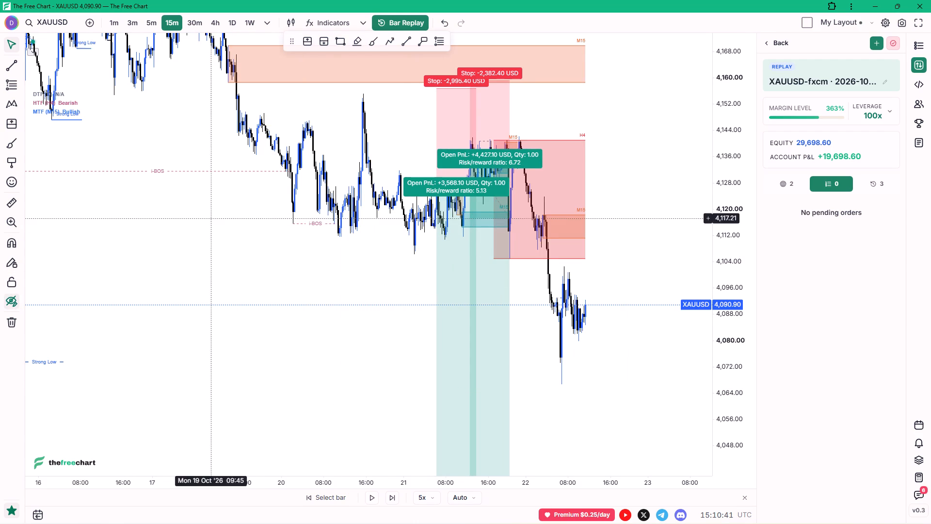
{"action": "left_click_drag", "start_coordinate": [730, 198], "coordinate": [723, 256]}
{"action": "left_click", "coordinate": [722, 258]}
{"action": "left_click", "coordinate": [722, 261]}
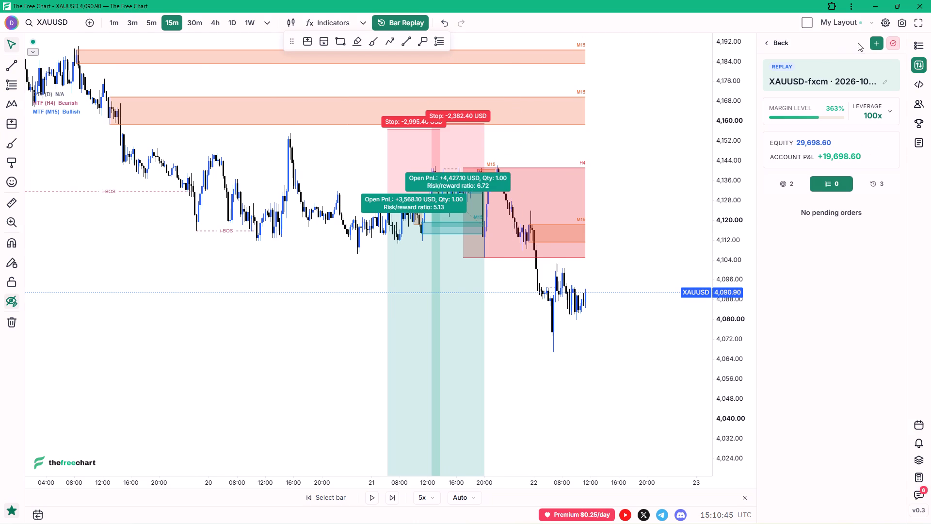
Start a new 1-lot sell limit order with limit price 4111.19, copied from the chart at the M15 zone's lower edge.
{"action": "right_click", "coordinate": [601, 243]}
{"action": "left_click", "coordinate": [649, 271]}
{"action": "double_click", "coordinate": [876, 43]}
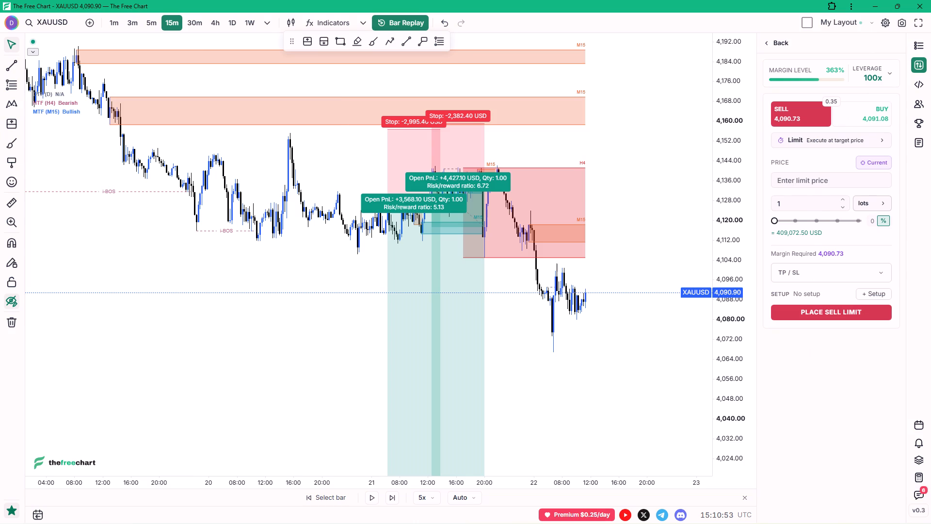
{"action": "double_click", "coordinate": [809, 183]}
{"action": "key", "text": "ctrl+v"}
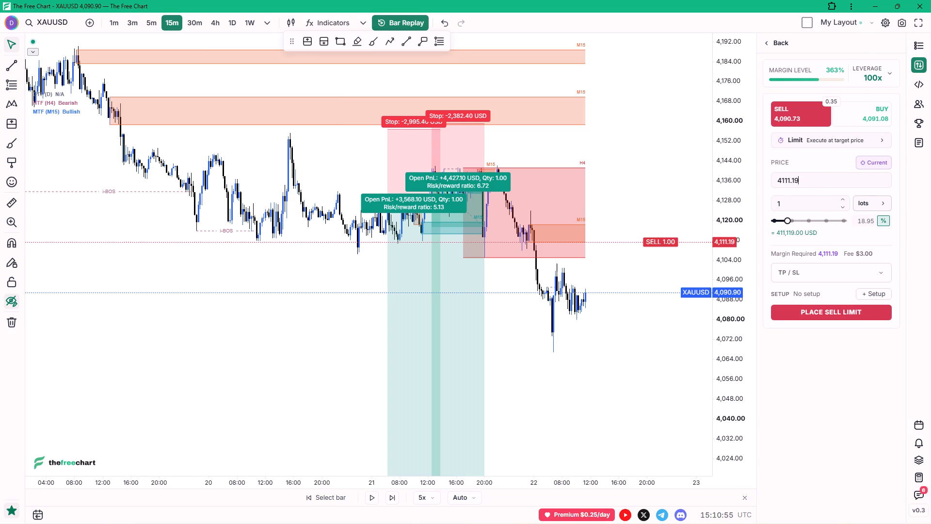
Set the order's stop loss to 4125.27, copied from the chart above the M15 zone, and place the sell limit.
{"action": "right_click", "coordinate": [608, 207]}
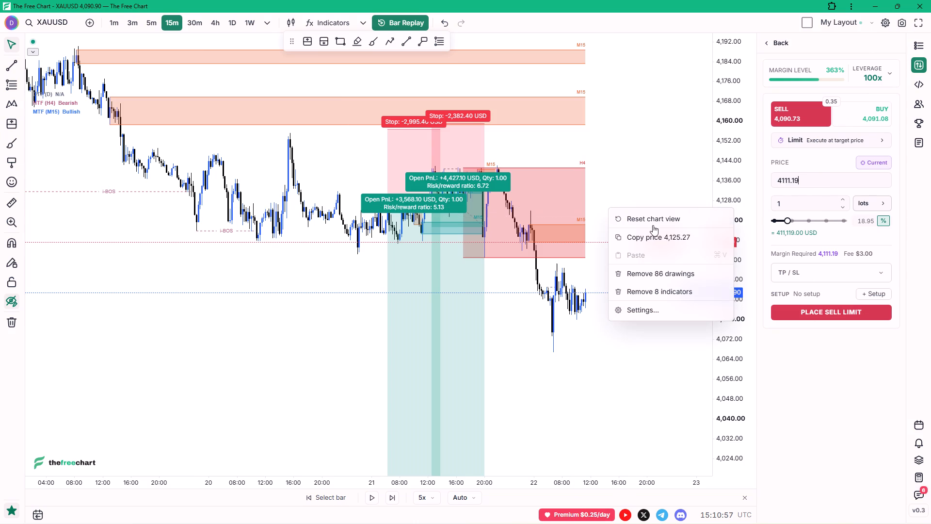
{"action": "left_click", "coordinate": [655, 238]}
{"action": "left_click", "coordinate": [826, 272]}
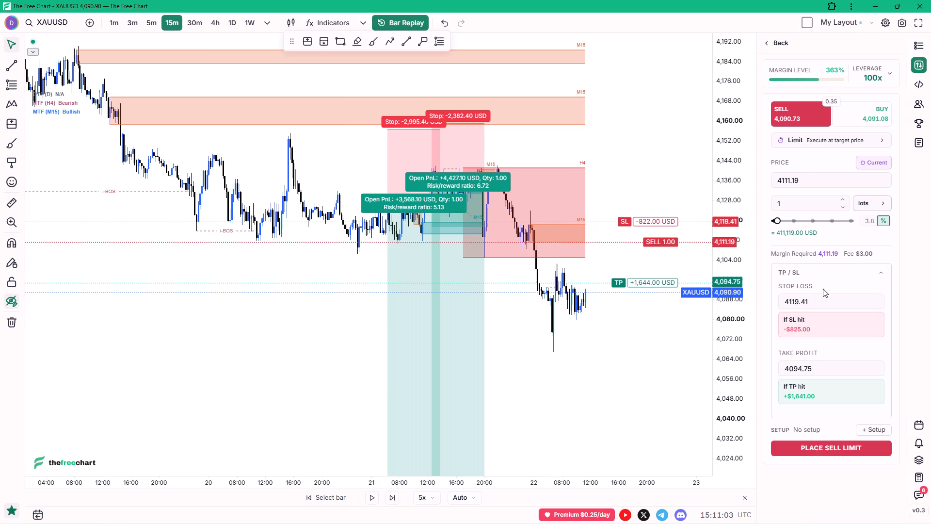
{"action": "left_click", "coordinate": [831, 302]}
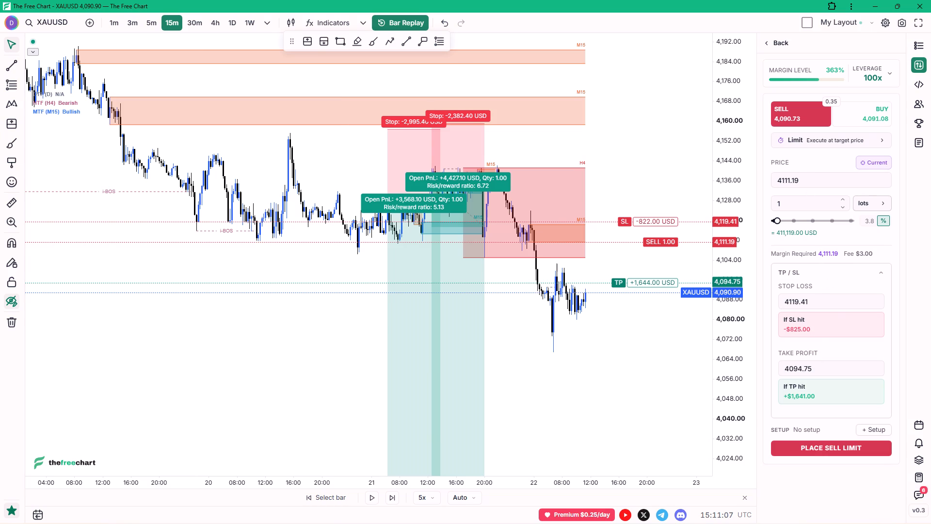
{"action": "left_click", "coordinate": [823, 306]}
{"action": "left_click", "coordinate": [818, 306]}
{"action": "left_click_drag", "start_coordinate": [817, 307], "coordinate": [787, 301]}
{"action": "key", "text": "ctrl+v"}
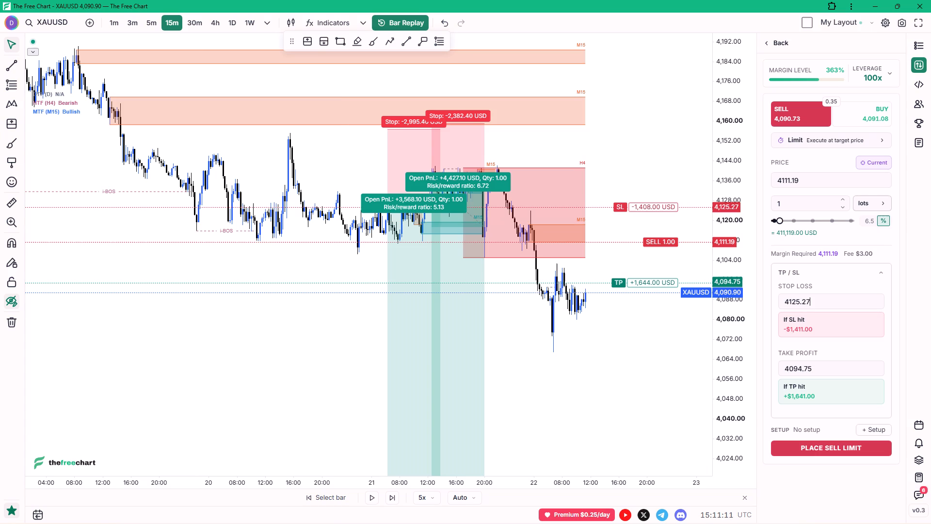
{"action": "double_click", "coordinate": [819, 450]}
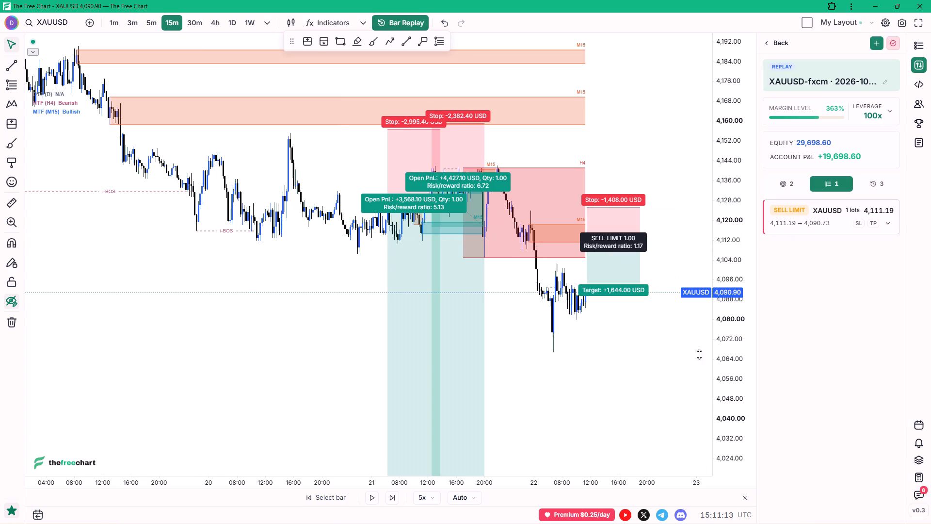
Lower the pending 4111.19 sell limit's target on the chart to about 4045, for a risk/reward ratio of 4.70.
{"action": "double_click", "coordinate": [610, 167]}
{"action": "left_click_drag", "start_coordinate": [587, 283], "coordinate": [600, 360]}
{"action": "left_click_drag", "start_coordinate": [740, 230], "coordinate": [734, 277]}
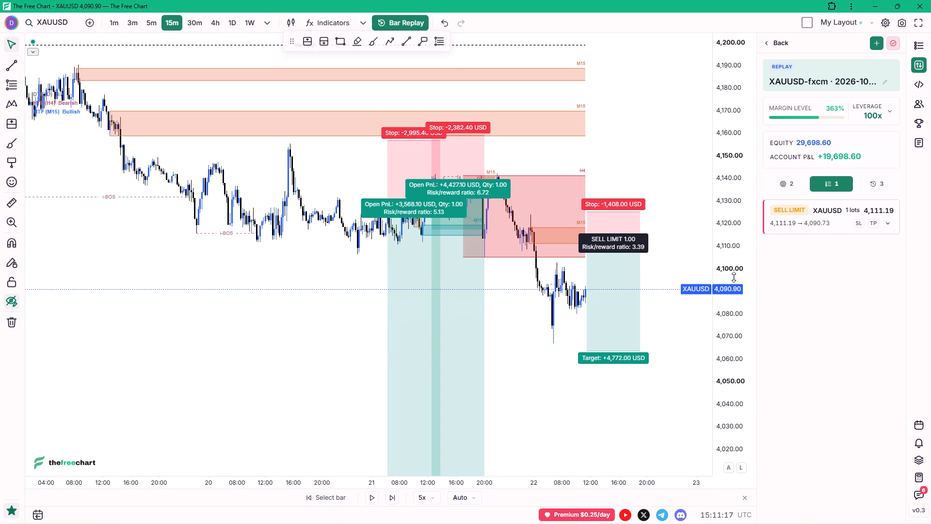
{"action": "left_click_drag", "start_coordinate": [734, 277], "coordinate": [724, 293]}
{"action": "left_click_drag", "start_coordinate": [587, 339], "coordinate": [594, 372]}
{"action": "left_click", "coordinate": [597, 417]}
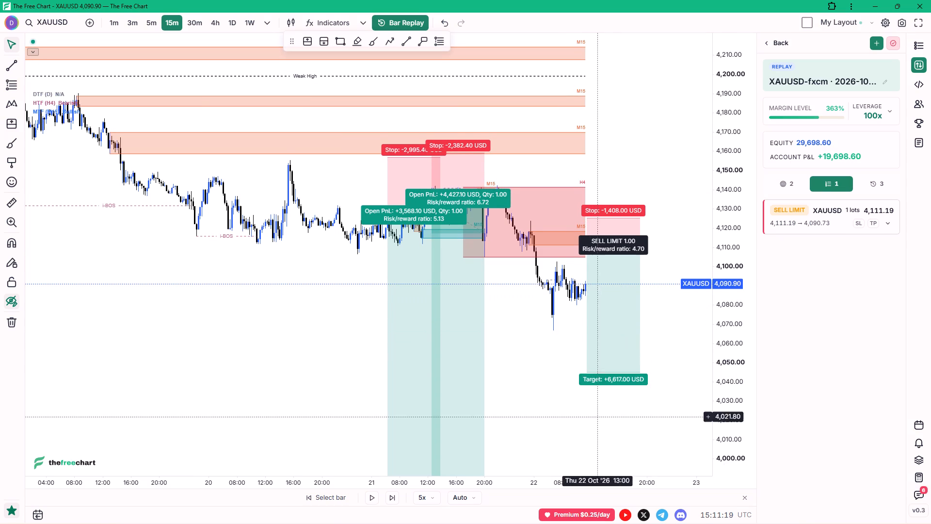
{"action": "left_click", "coordinate": [671, 220]}
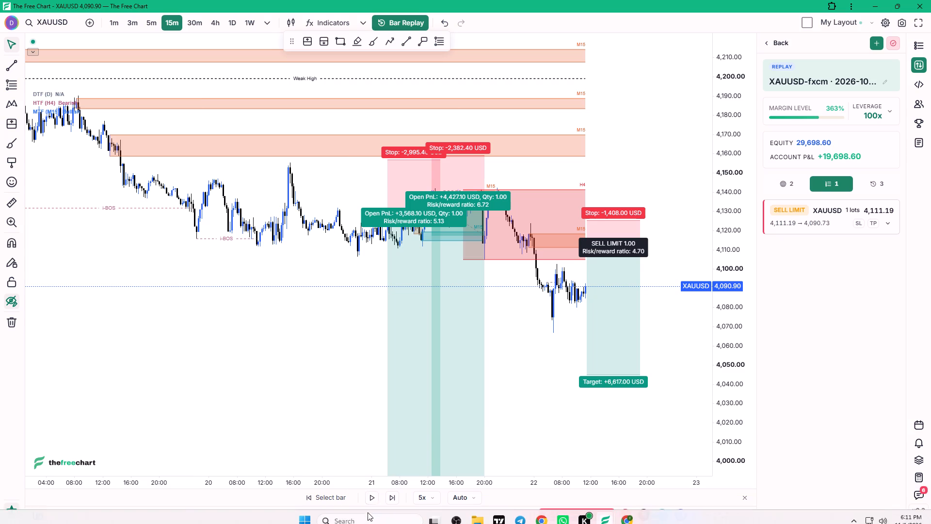
Play the replay at 5x and pause it in the early afternoon of 22 Oct.
{"action": "left_click", "coordinate": [371, 493]}
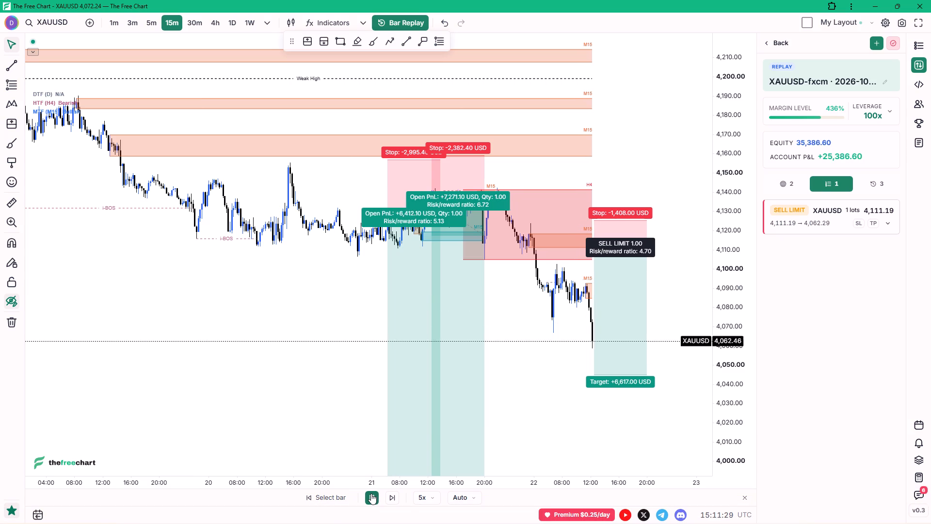
{"action": "left_click", "coordinate": [371, 493]}
Place a second 1-lot sell limit at 4083.87, copying the price from the chart near the newest M15 zone.
{"action": "left_click_drag", "start_coordinate": [675, 302], "coordinate": [657, 297]}
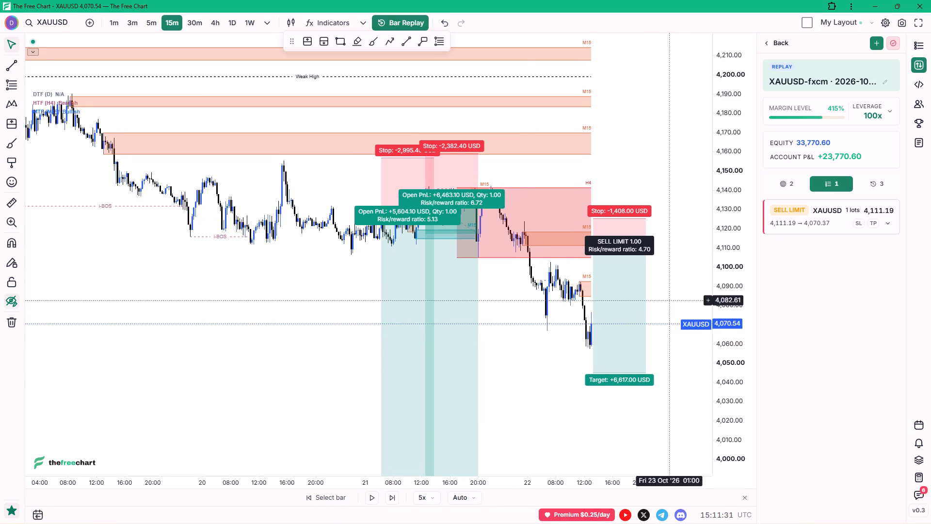
{"action": "left_click_drag", "start_coordinate": [657, 297], "coordinate": [622, 271]}
{"action": "left_click", "coordinate": [622, 270]}
{"action": "scroll", "coordinate": [621, 268], "scroll_direction": "up", "scroll_amount": 3}
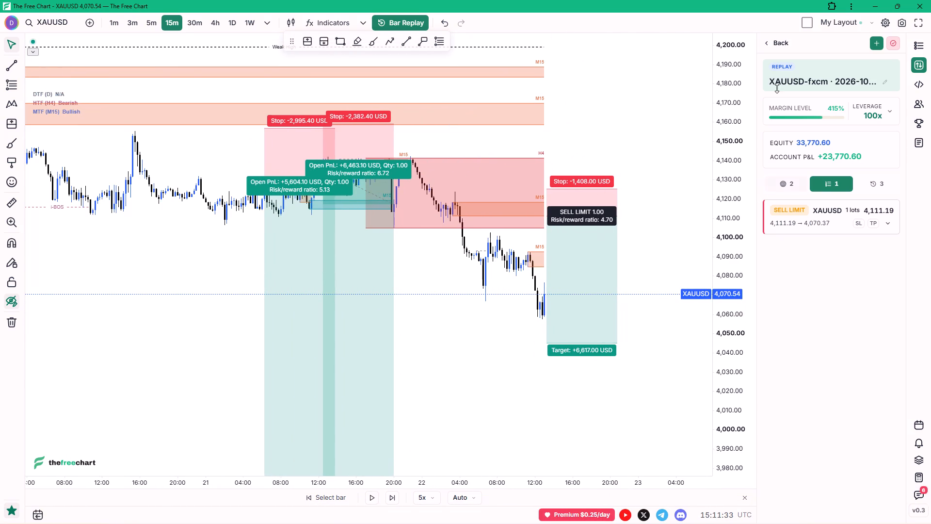
{"action": "left_click", "coordinate": [874, 42]}
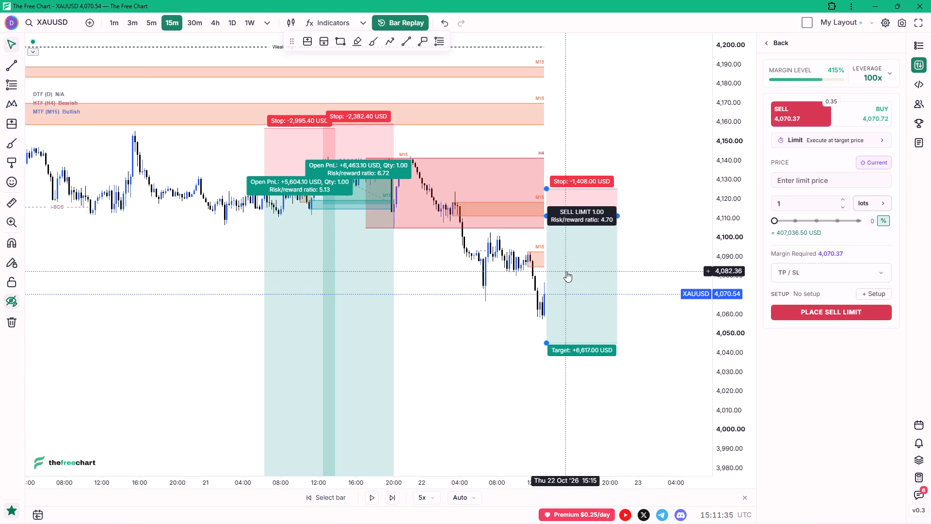
{"action": "right_click", "coordinate": [627, 268]}
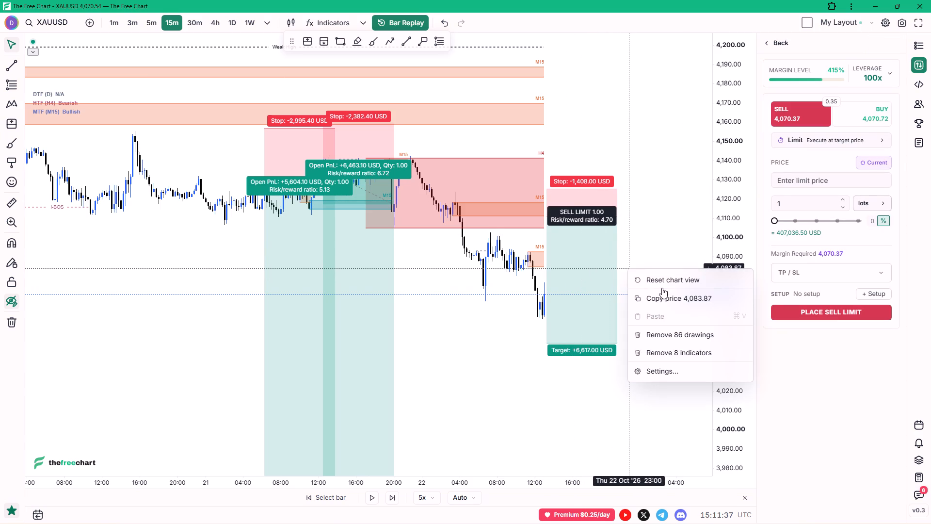
{"action": "left_click", "coordinate": [668, 296]}
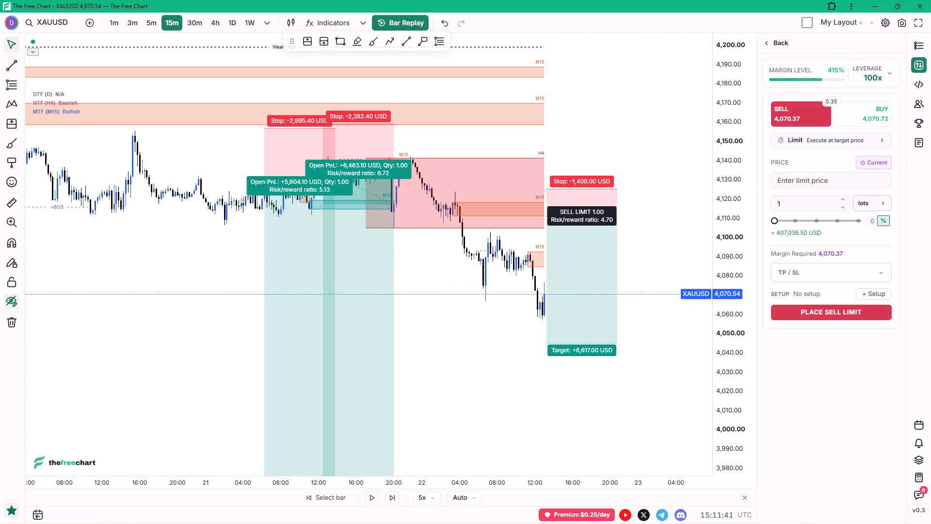
{"action": "left_click", "coordinate": [825, 180]}
{"action": "left_click", "coordinate": [860, 308]}
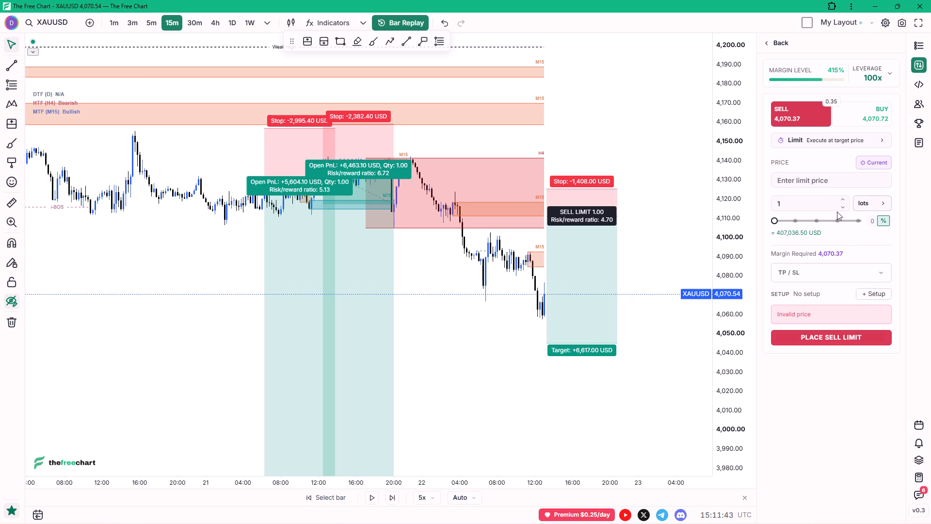
{"action": "left_click", "coordinate": [830, 181]}
{"action": "key", "text": "ctrl+v"}
{"action": "left_click", "coordinate": [832, 336]}
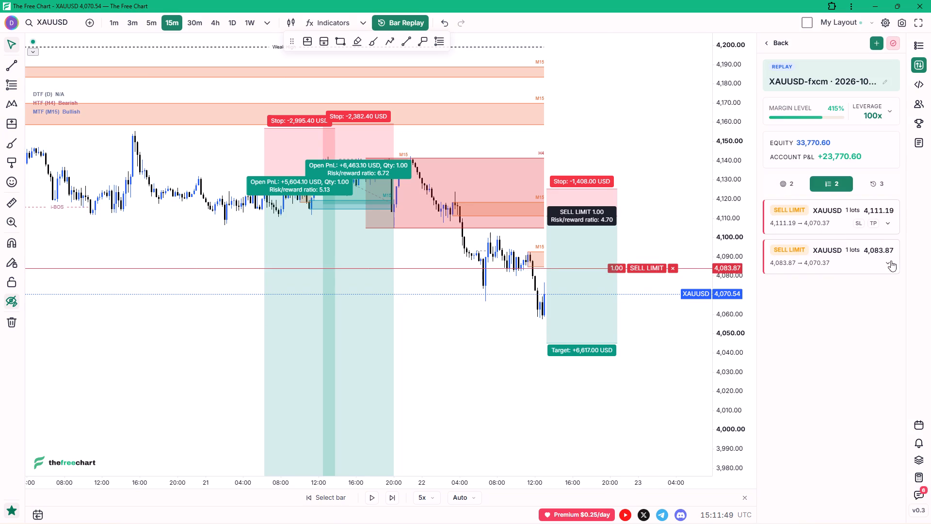
Add a stop loss of 4097.25, copied from the chart, to the 4083.87 sell limit and save it.
{"action": "left_click", "coordinate": [887, 259]}
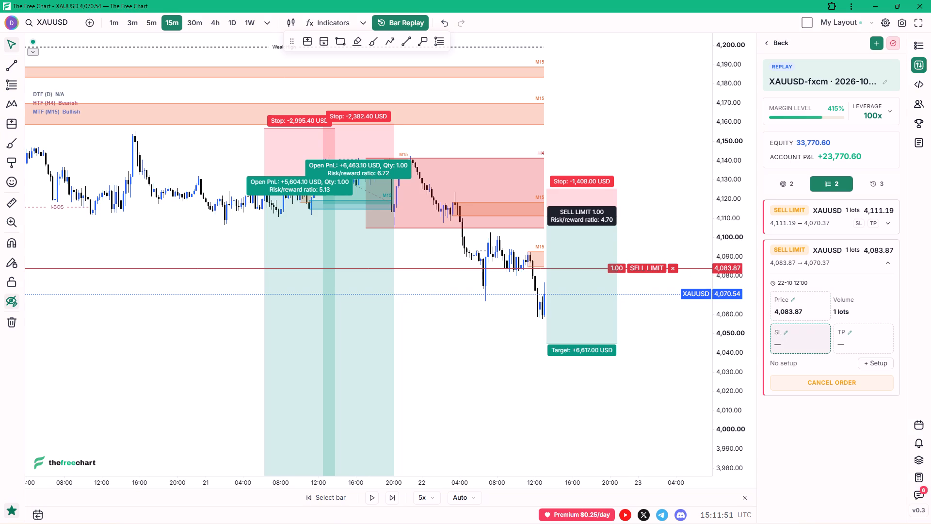
{"action": "right_click", "coordinate": [662, 243]}
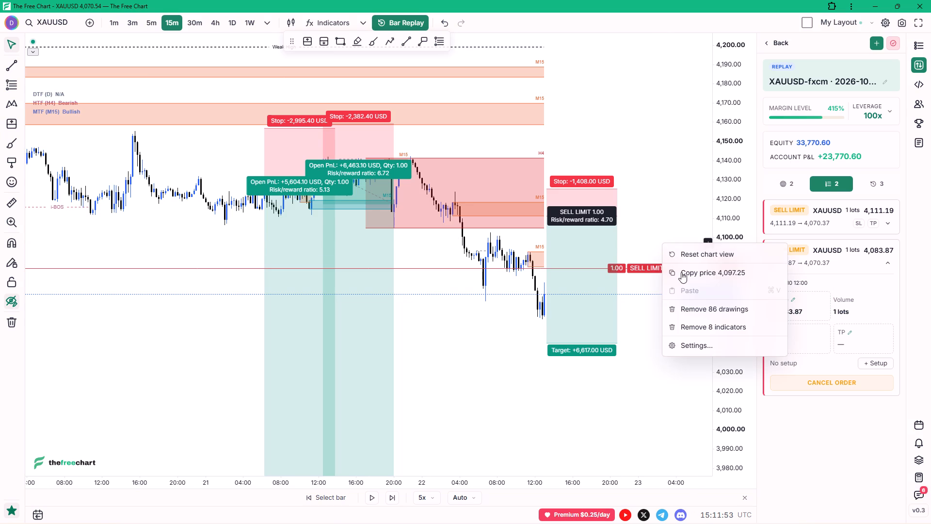
{"action": "left_click", "coordinate": [686, 276]}
{"action": "left_click", "coordinate": [783, 330]}
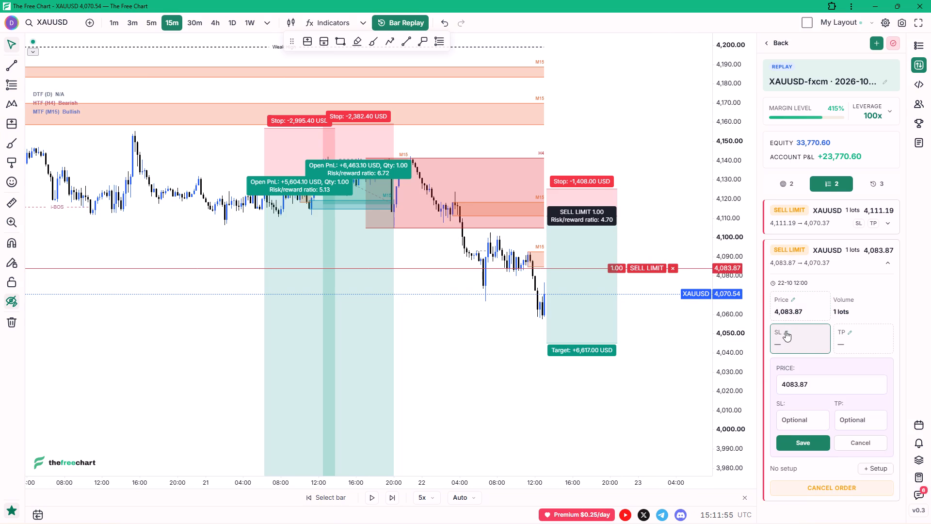
{"action": "left_click", "coordinate": [802, 423]}
{"action": "key", "text": "ctrl+v"}
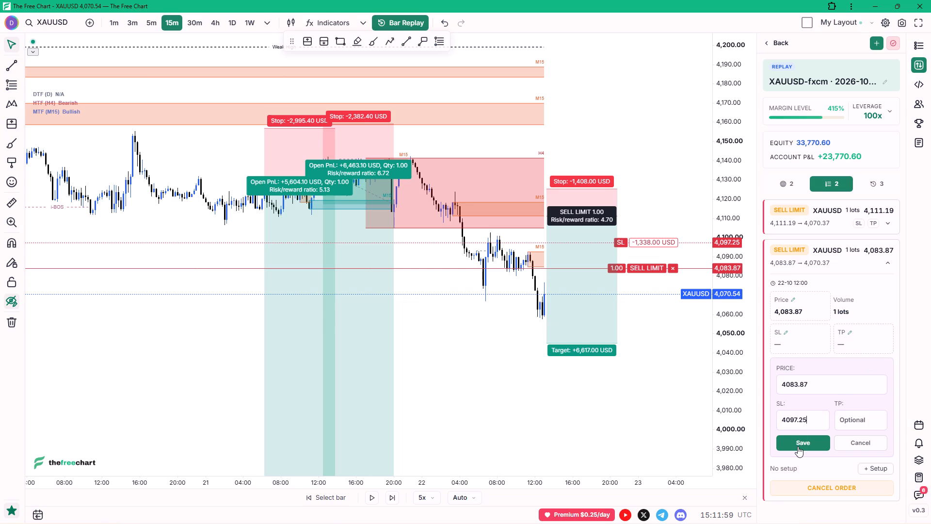
{"action": "left_click", "coordinate": [798, 445]}
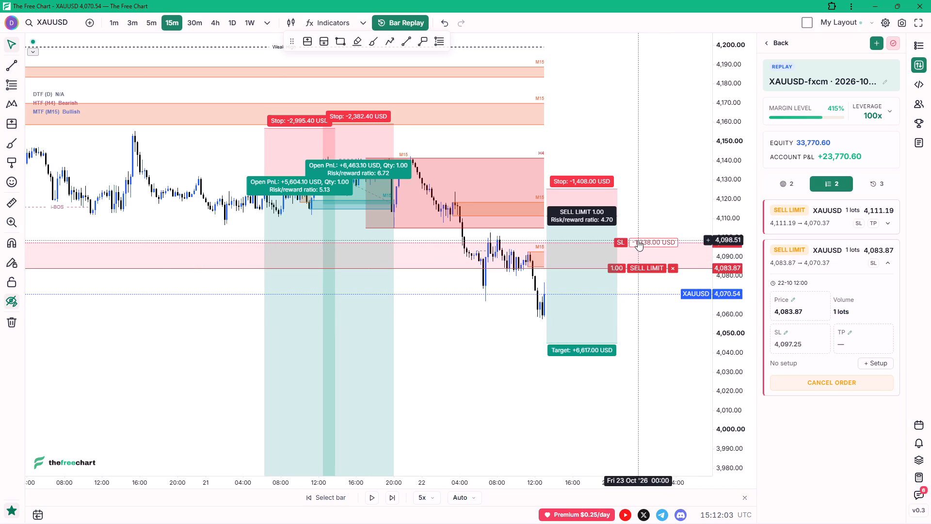
Raise the stop loss line of the 4083.87 sell limit on the chart to 4100.28.
{"action": "left_click_drag", "start_coordinate": [638, 240], "coordinate": [642, 239]}
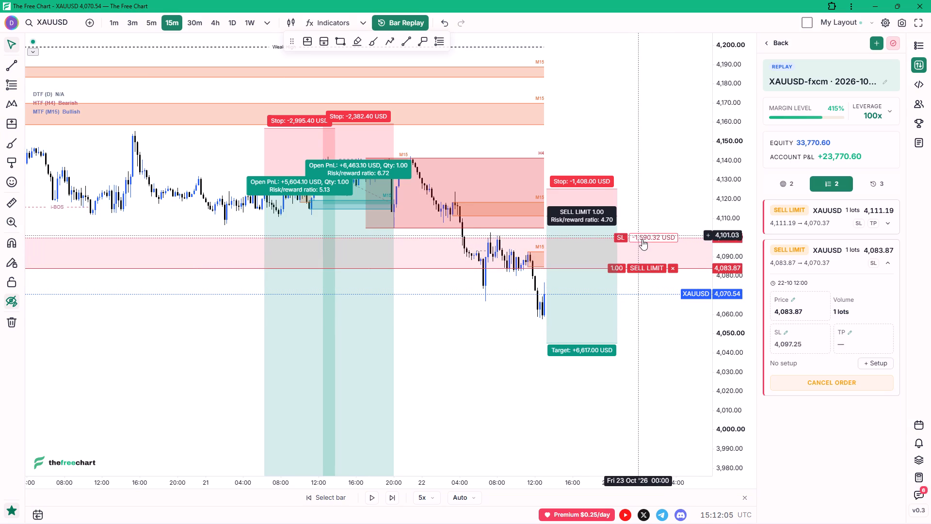
{"action": "left_click_drag", "start_coordinate": [642, 239], "coordinate": [646, 233]}
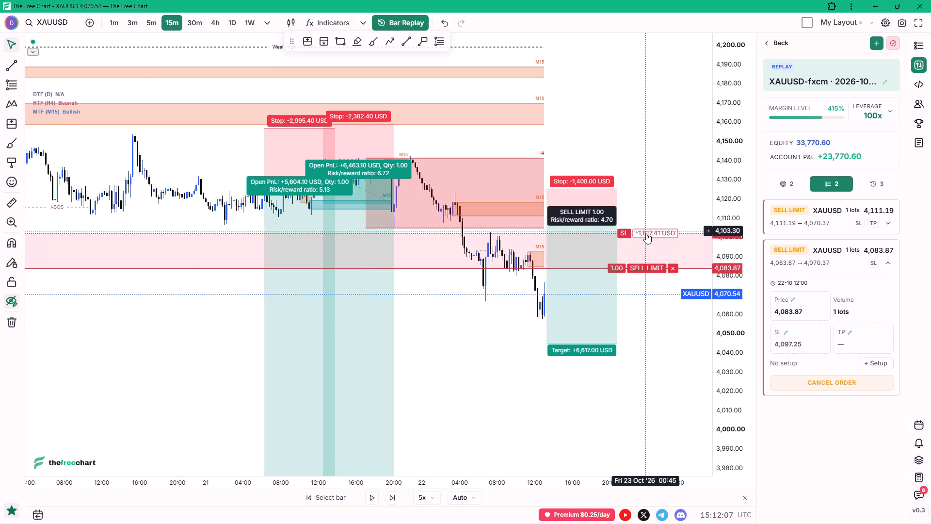
{"action": "left_click_drag", "start_coordinate": [646, 233], "coordinate": [646, 234]}
{"action": "left_click", "coordinate": [666, 206]}
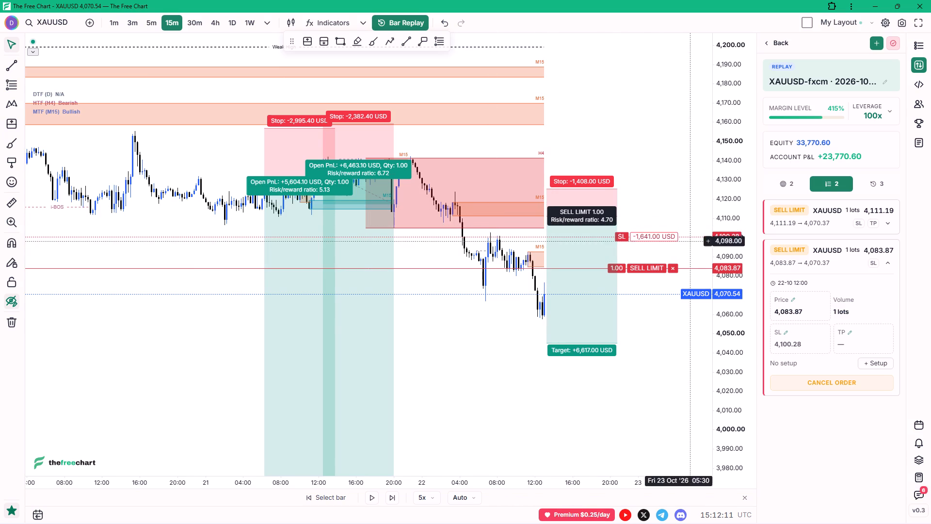
Play the replay at 5x and pause it at around 16:00 on 22 Oct.
{"action": "left_click", "coordinate": [369, 499]}
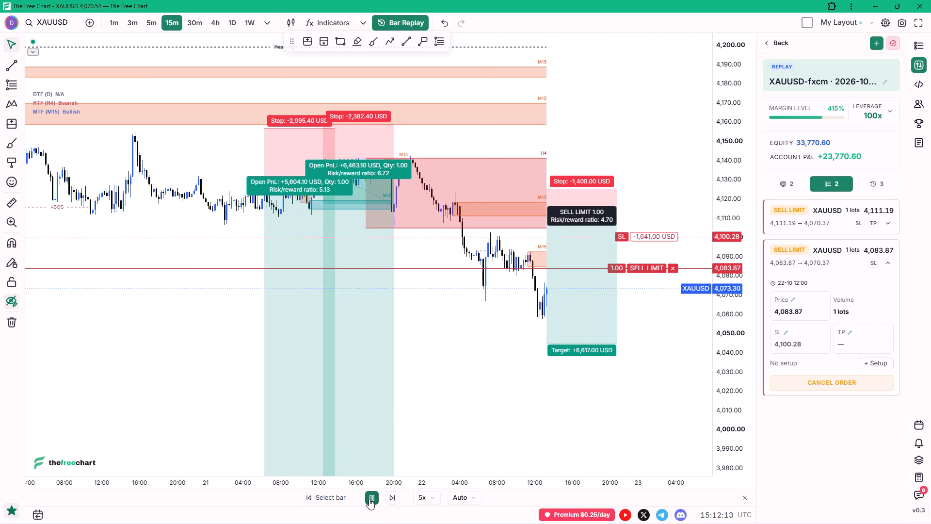
{"action": "left_click", "coordinate": [369, 499]}
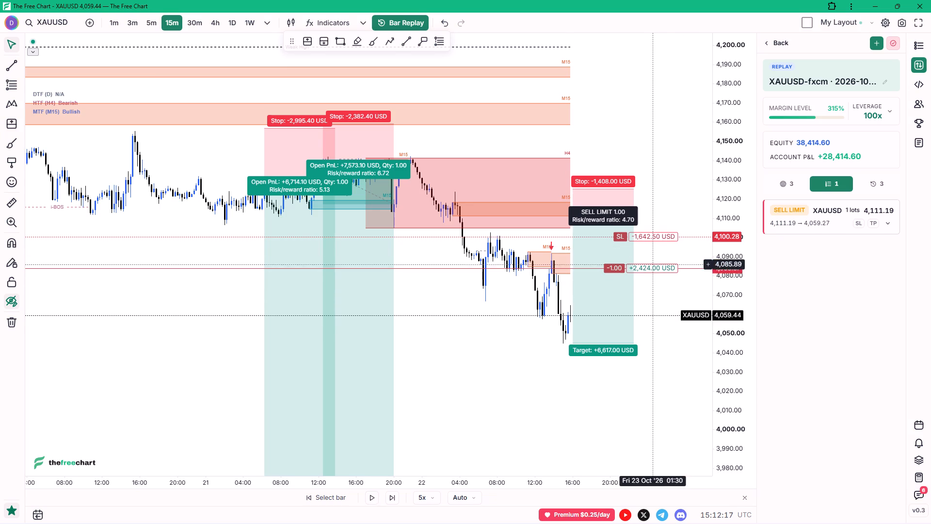
Lower the stop loss of the 4083.87 short on the chart to just below its entry, at about 4082.87.
{"action": "left_click_drag", "start_coordinate": [624, 236], "coordinate": [644, 266]}
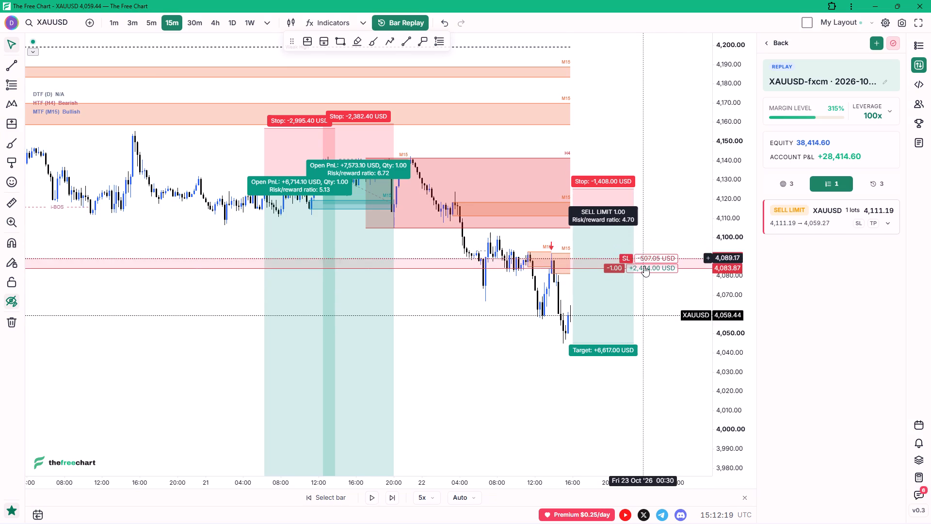
{"action": "left_click_drag", "start_coordinate": [644, 266], "coordinate": [645, 268]}
{"action": "left_click_drag", "start_coordinate": [637, 267], "coordinate": [642, 268]}
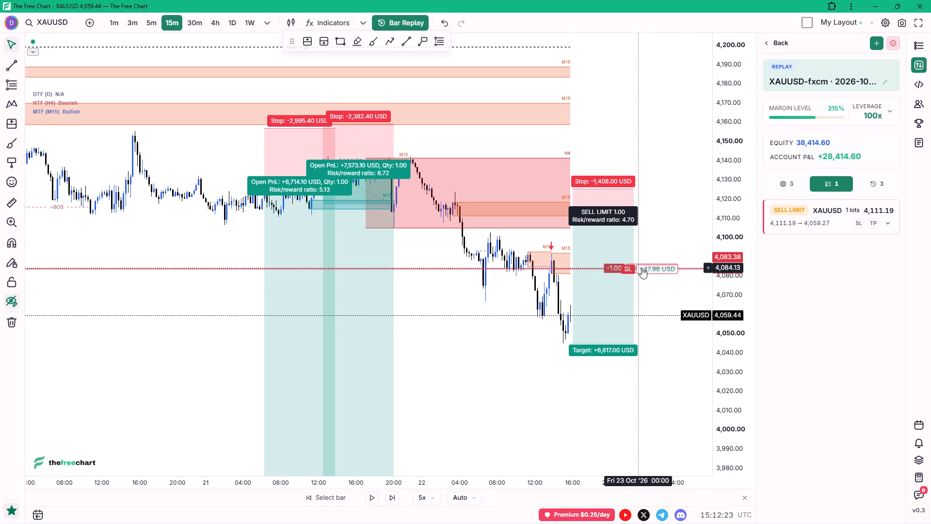
{"action": "left_click_drag", "start_coordinate": [642, 268], "coordinate": [643, 269]}
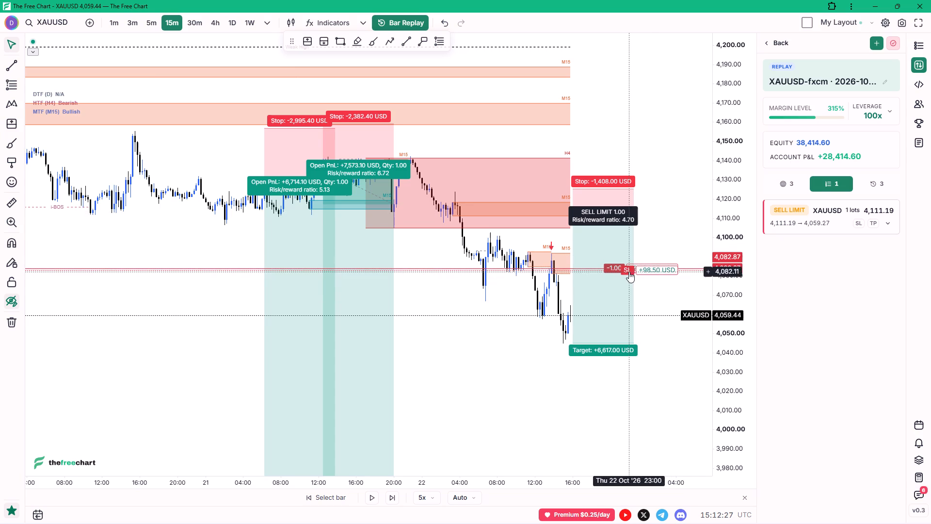
Raise the stop loss line of the 4083.87 short on the chart to 4095.23.
{"action": "left_click_drag", "start_coordinate": [629, 272], "coordinate": [637, 248]}
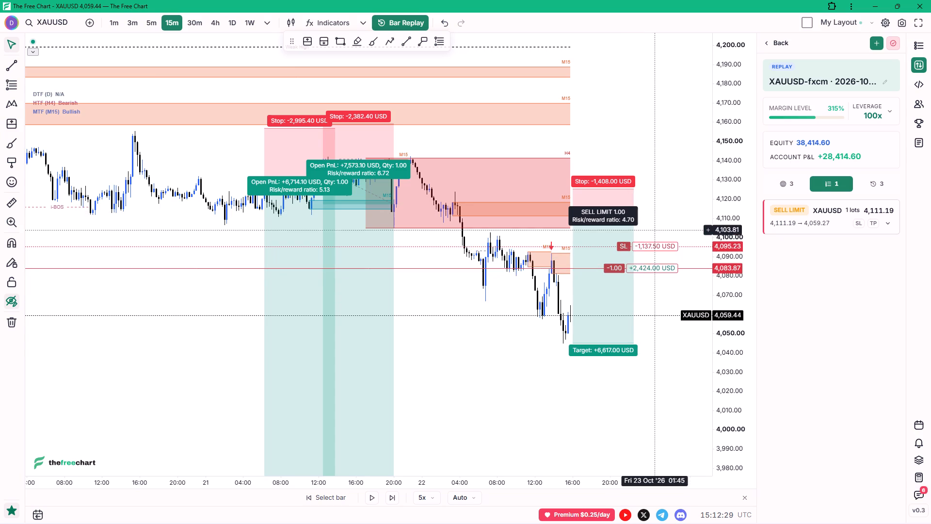
{"action": "left_click", "coordinate": [660, 214]}
{"action": "scroll", "coordinate": [661, 221], "scroll_direction": "up", "scroll_amount": 2}
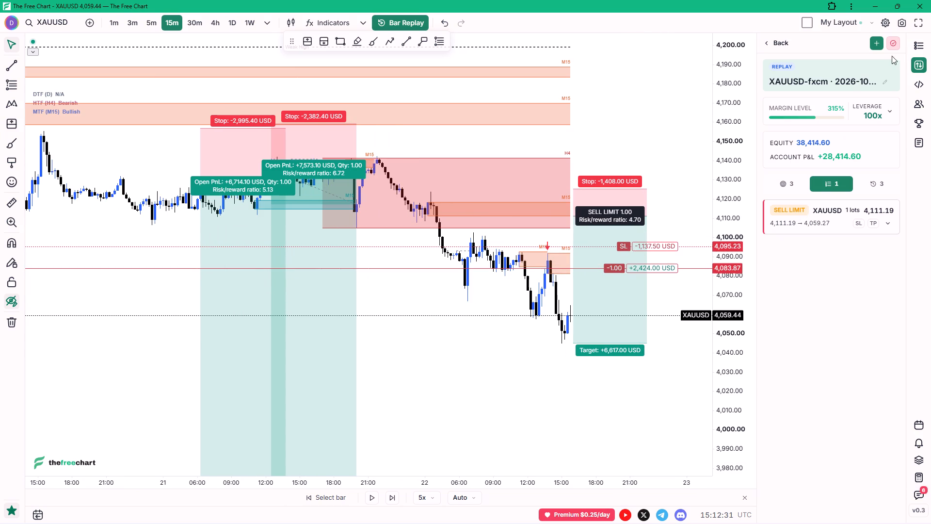
Place a 1-lot sell limit at 4080.34, copied from the chart, with stop loss 4088.50 and take profit 4064.02.
{"action": "left_click", "coordinate": [879, 44]}
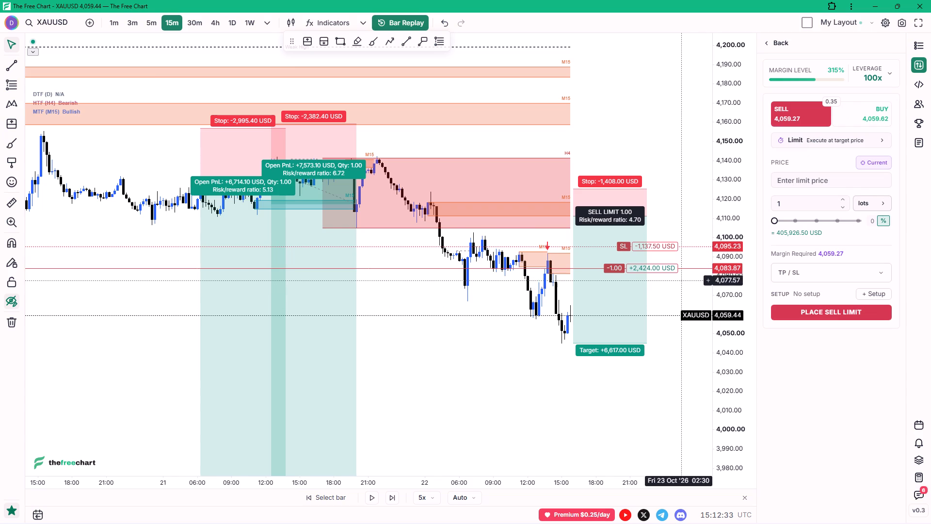
{"action": "right_click", "coordinate": [678, 275]}
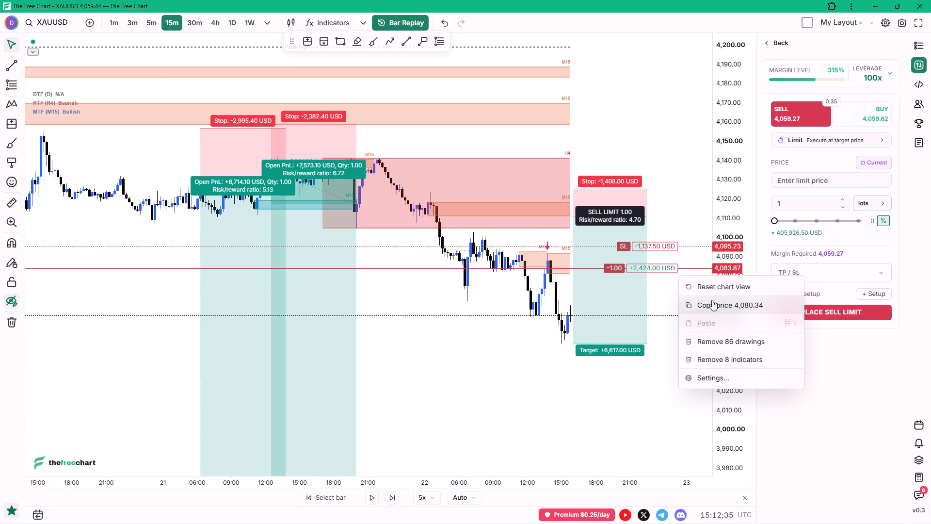
{"action": "left_click", "coordinate": [712, 300]}
{"action": "left_click", "coordinate": [811, 308]}
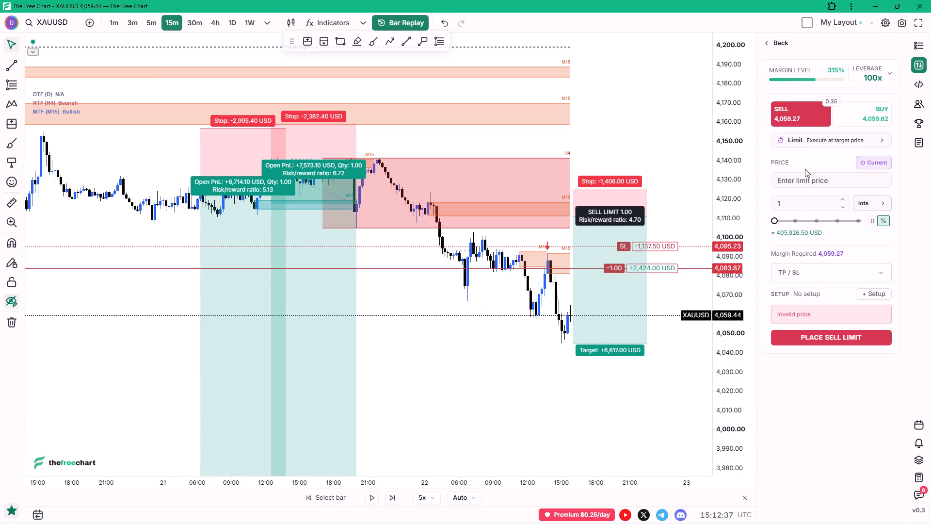
{"action": "left_click", "coordinate": [806, 175]}
{"action": "key", "text": "ctrl+v"}
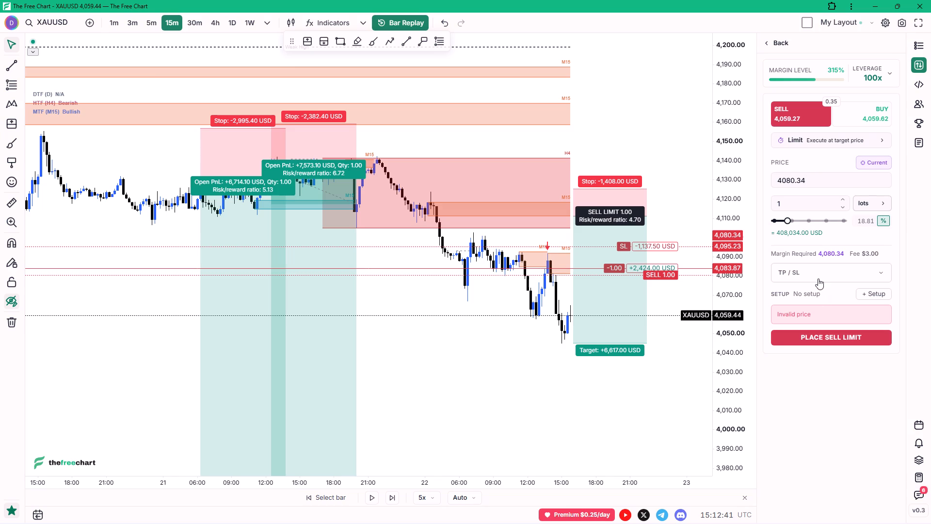
{"action": "left_click", "coordinate": [819, 275]}
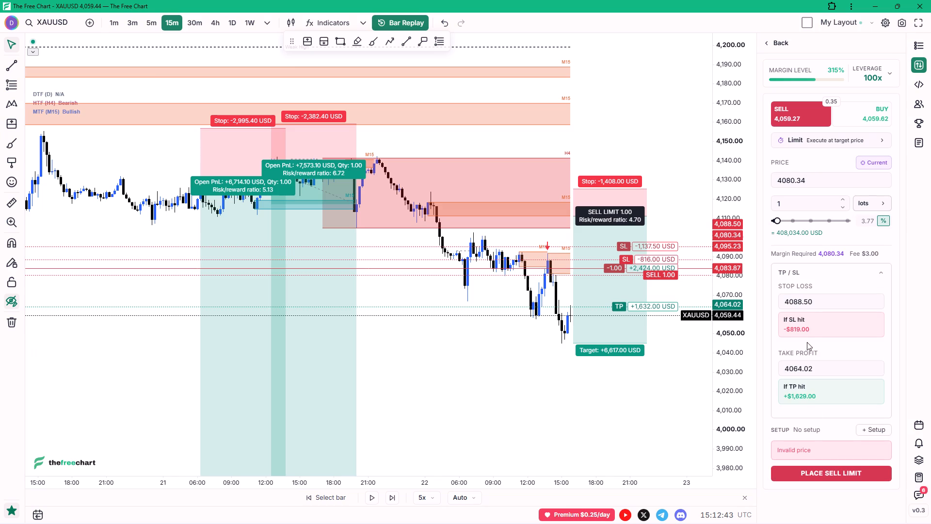
{"action": "double_click", "coordinate": [802, 470]}
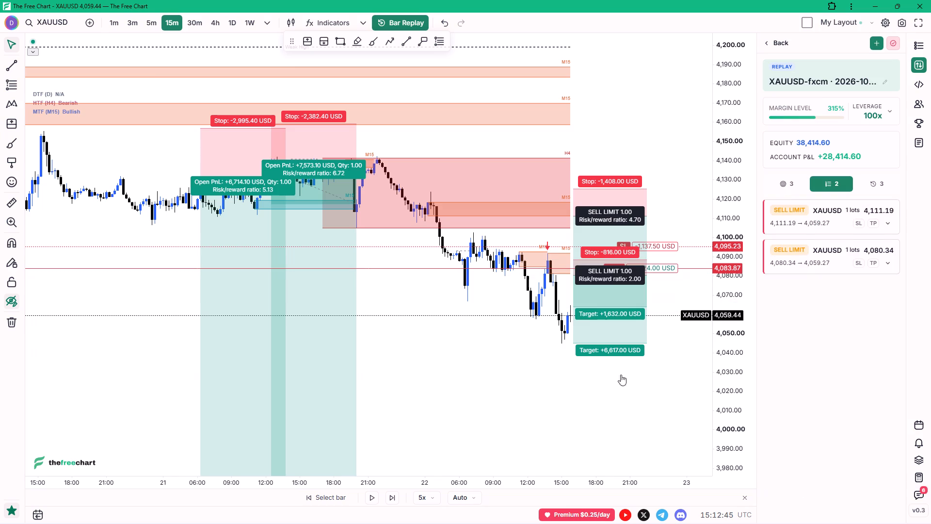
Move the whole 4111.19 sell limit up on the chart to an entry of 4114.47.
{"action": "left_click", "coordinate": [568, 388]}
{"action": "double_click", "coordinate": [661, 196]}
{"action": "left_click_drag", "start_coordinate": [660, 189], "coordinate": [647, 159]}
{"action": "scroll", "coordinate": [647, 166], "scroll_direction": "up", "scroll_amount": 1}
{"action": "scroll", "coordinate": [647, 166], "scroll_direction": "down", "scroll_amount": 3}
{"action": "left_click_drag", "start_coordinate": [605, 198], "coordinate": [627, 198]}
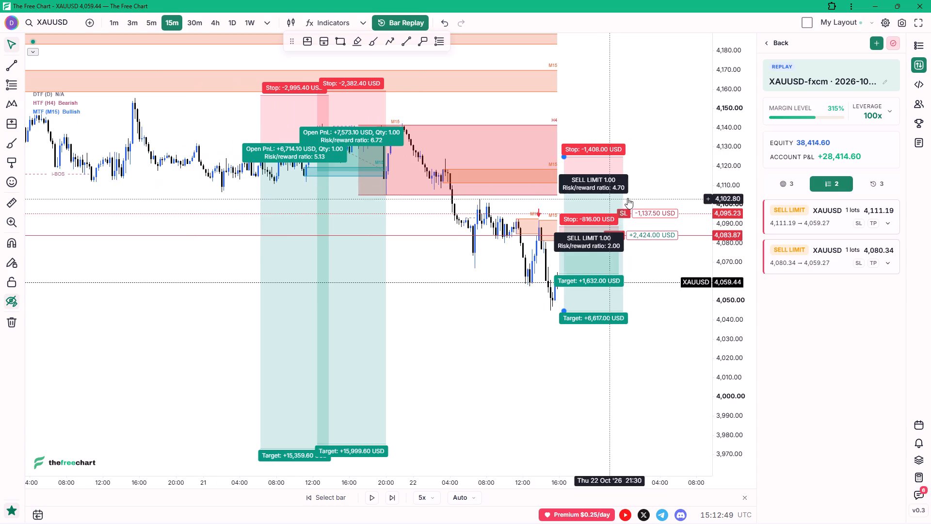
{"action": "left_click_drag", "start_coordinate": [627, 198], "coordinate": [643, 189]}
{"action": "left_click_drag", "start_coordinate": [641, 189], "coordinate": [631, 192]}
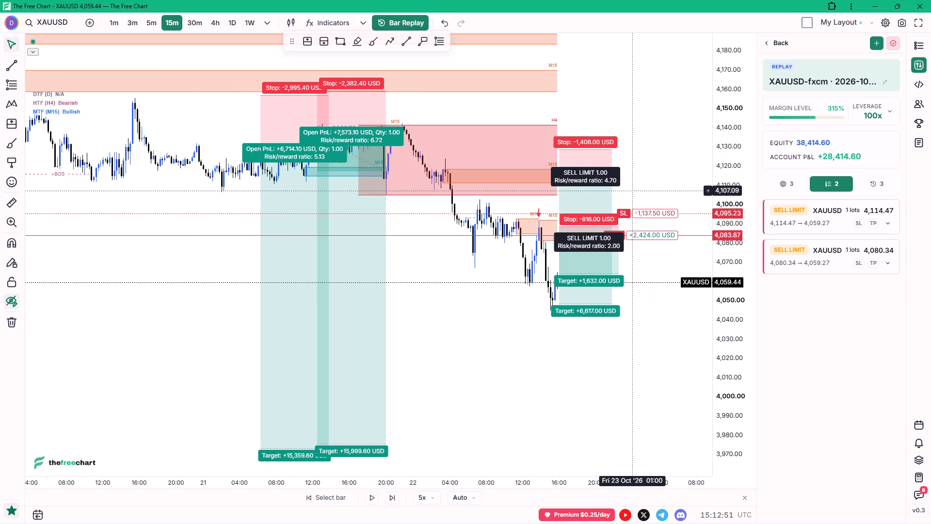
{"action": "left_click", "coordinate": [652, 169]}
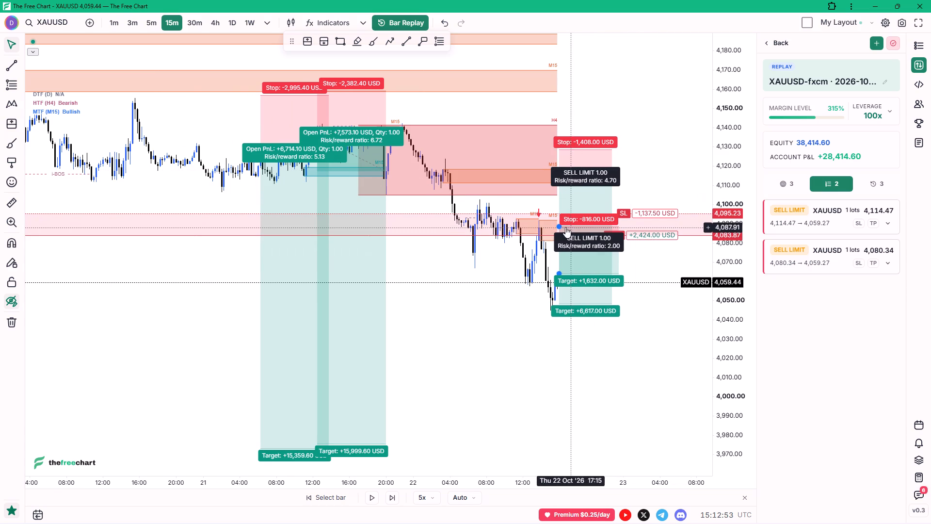
Widen the 4080.34 sell limit on the chart to a stop of about -1,590 USD and a target of about +1,741 USD.
{"action": "left_click_drag", "start_coordinate": [560, 225], "coordinate": [560, 213]}
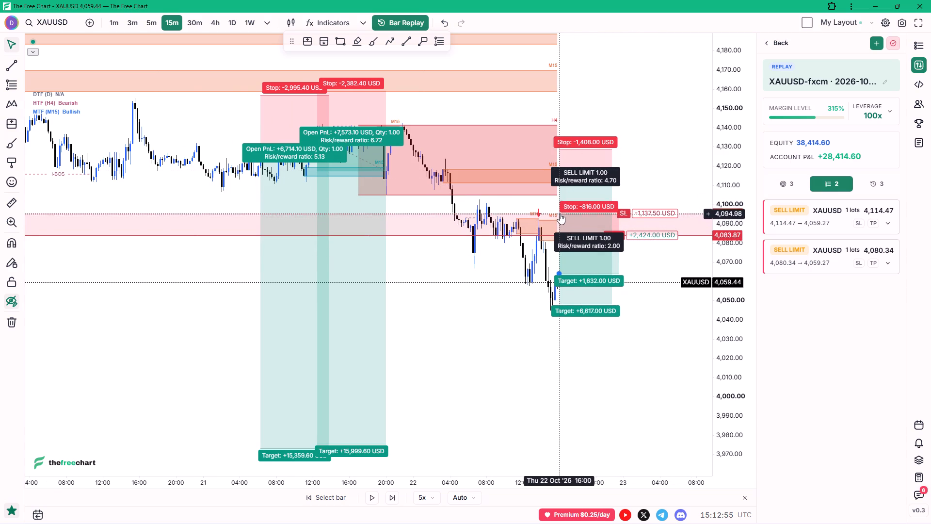
{"action": "left_click_drag", "start_coordinate": [560, 213], "coordinate": [560, 212]}
{"action": "left_click", "coordinate": [558, 271]}
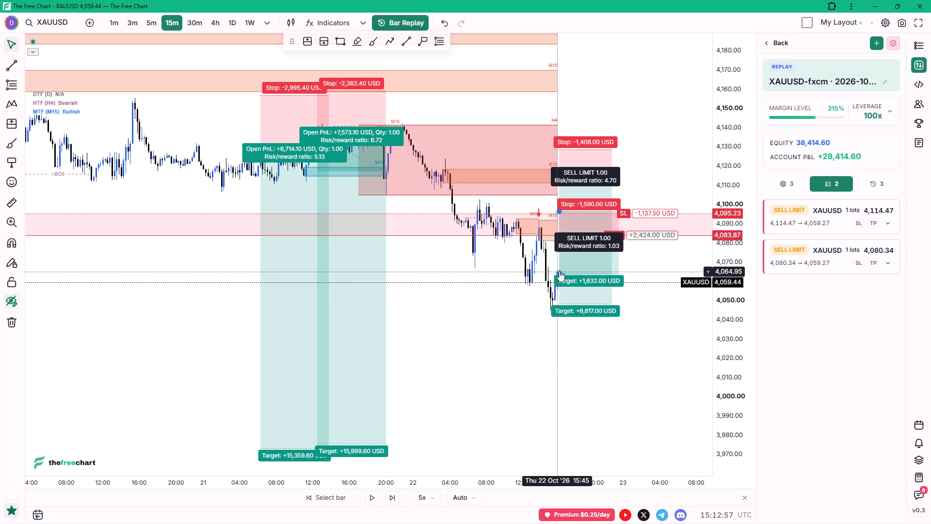
{"action": "left_click_drag", "start_coordinate": [559, 271], "coordinate": [562, 276]}
{"action": "left_click", "coordinate": [564, 278]}
Move the whole 4114.47 sell limit up on the chart to an entry of 4133.65.
{"action": "left_click_drag", "start_coordinate": [570, 284], "coordinate": [475, 247]}
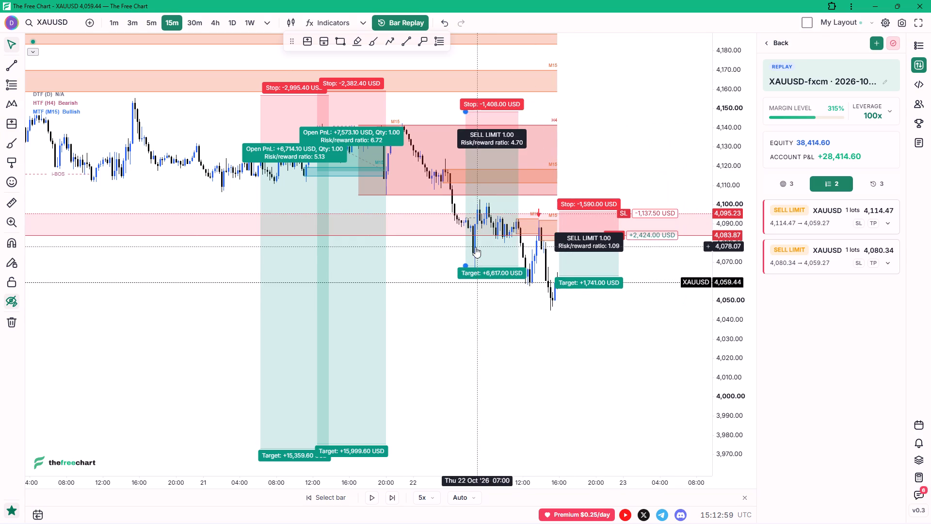
{"action": "left_click_drag", "start_coordinate": [475, 247], "coordinate": [475, 247]}
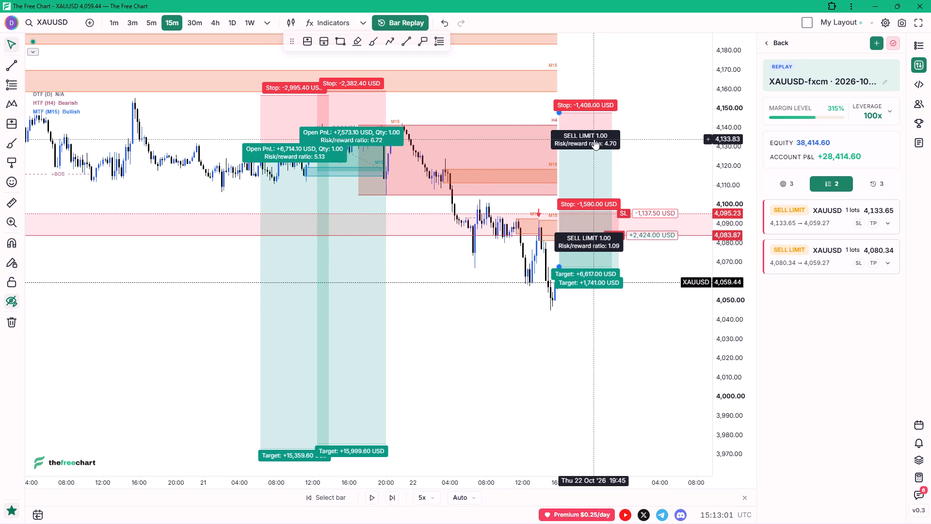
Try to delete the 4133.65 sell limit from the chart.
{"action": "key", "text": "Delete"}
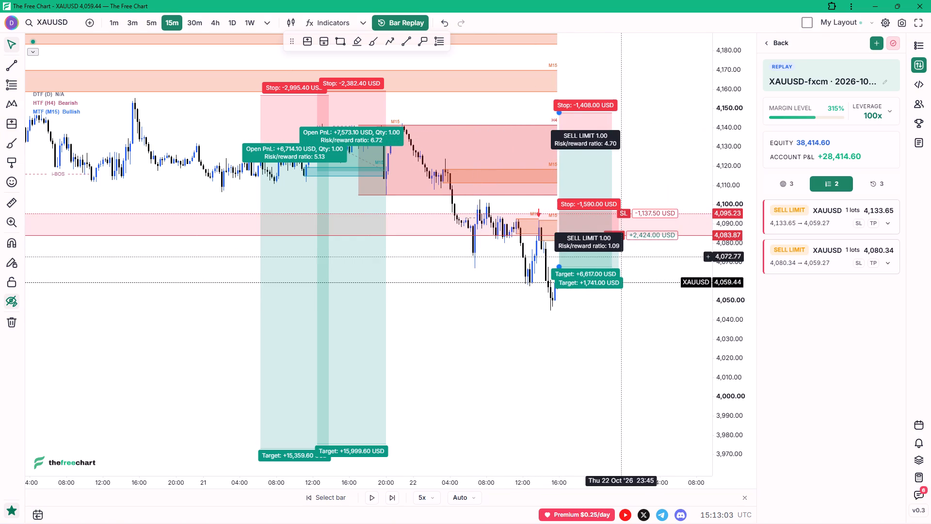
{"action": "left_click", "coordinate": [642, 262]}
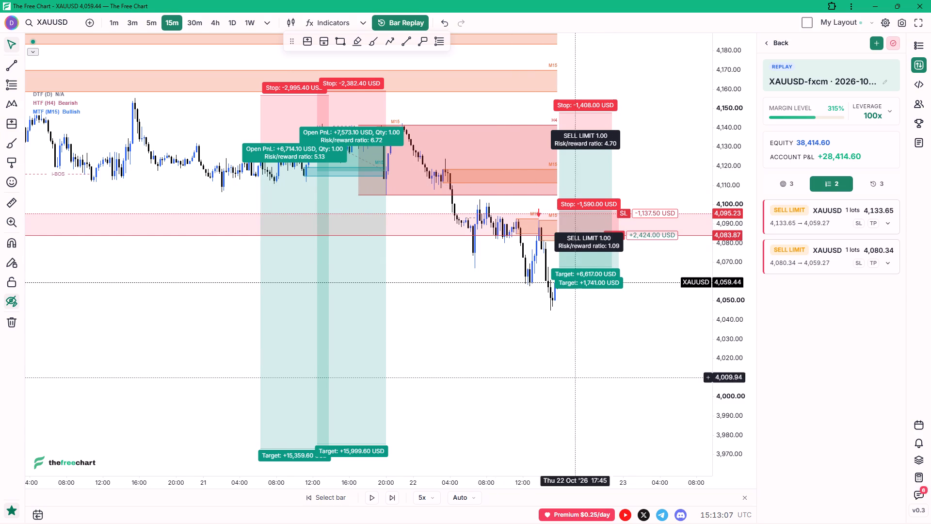
Play the replay at 5x and pause it near the end of 23 Oct.
{"action": "left_click_drag", "start_coordinate": [597, 356], "coordinate": [518, 351]}
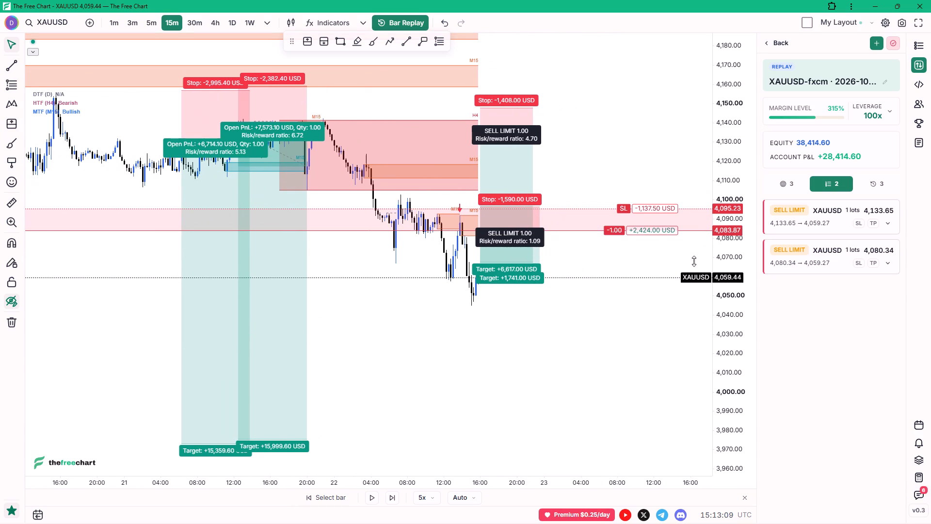
{"action": "left_click", "coordinate": [371, 498]}
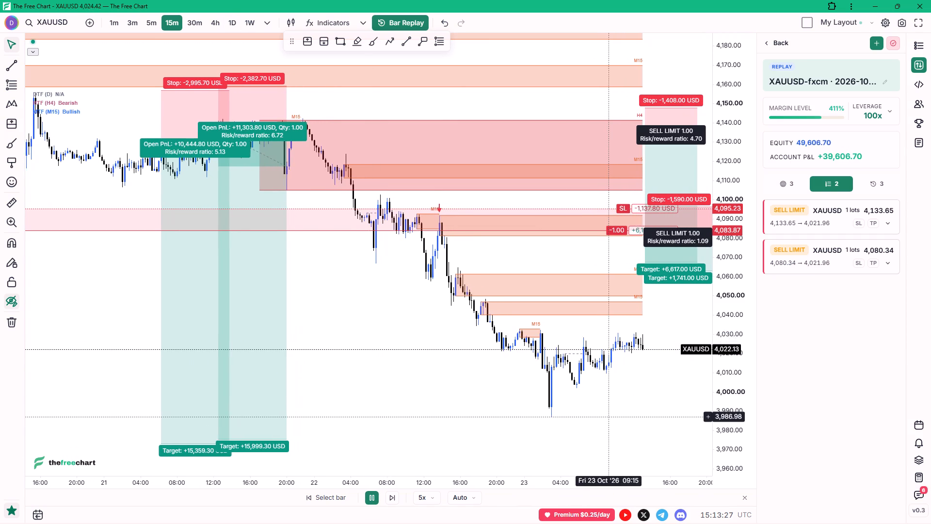
{"action": "scroll", "coordinate": [609, 414], "scroll_direction": "down", "scroll_amount": 18}
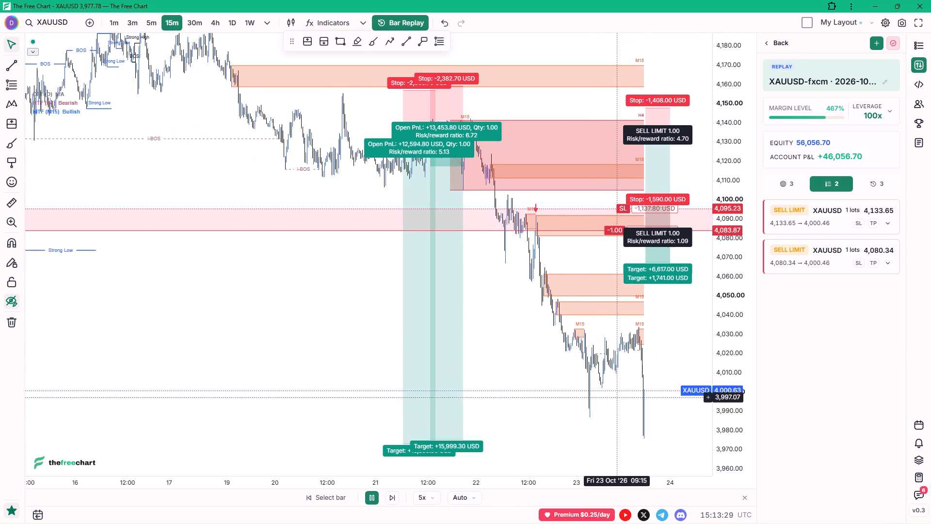
{"action": "double_click", "coordinate": [374, 497]}
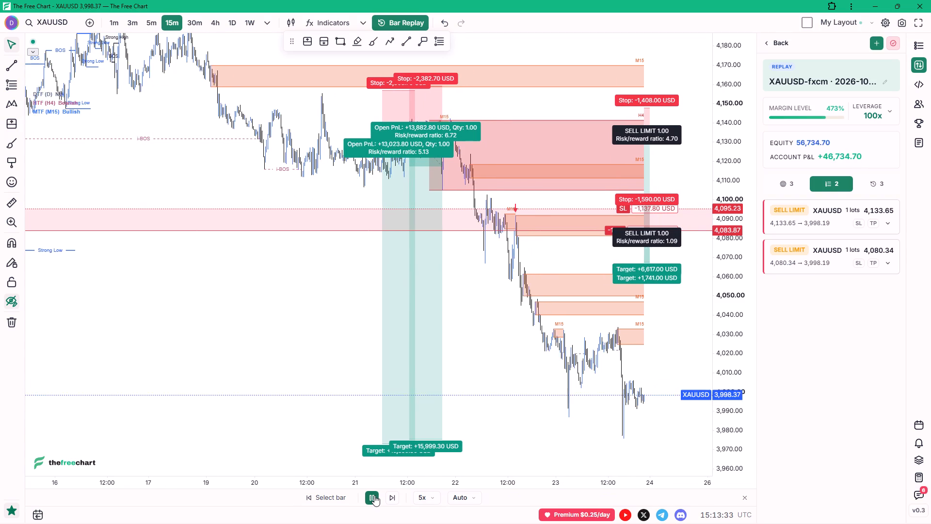
{"action": "left_click", "coordinate": [374, 495]}
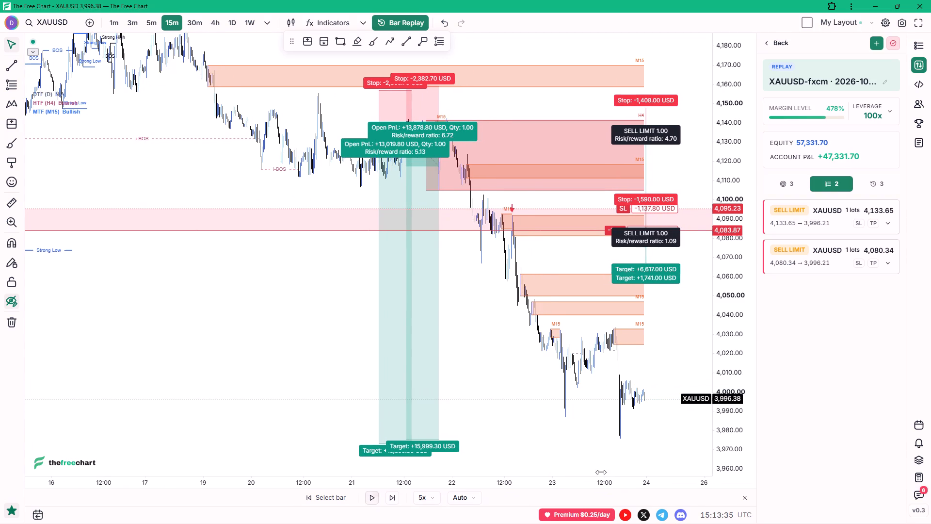
Resume the replay at 5x and pause it around midday on 26 Oct.
{"action": "scroll", "coordinate": [629, 414], "scroll_direction": "up", "scroll_amount": 2}
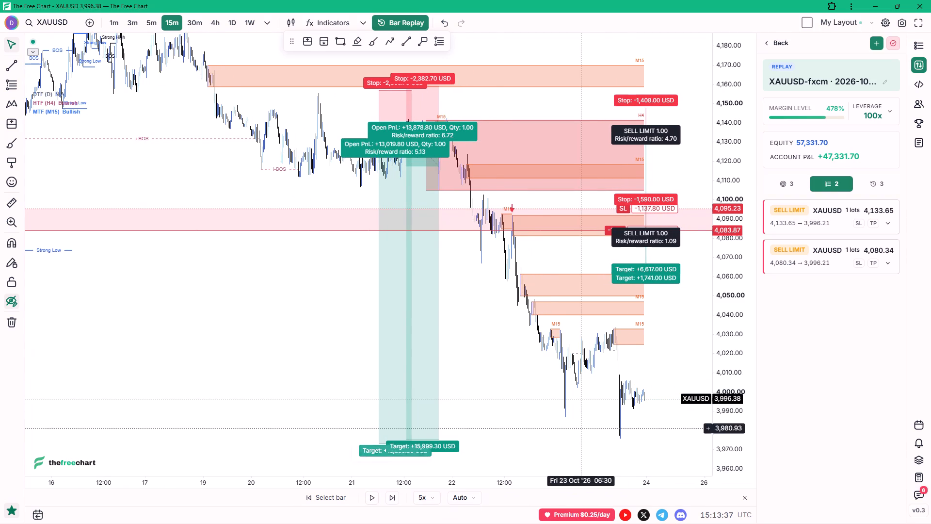
{"action": "scroll", "coordinate": [629, 414], "scroll_direction": "up", "scroll_amount": 2}
{"action": "scroll", "coordinate": [566, 404], "scroll_direction": "up", "scroll_amount": 2}
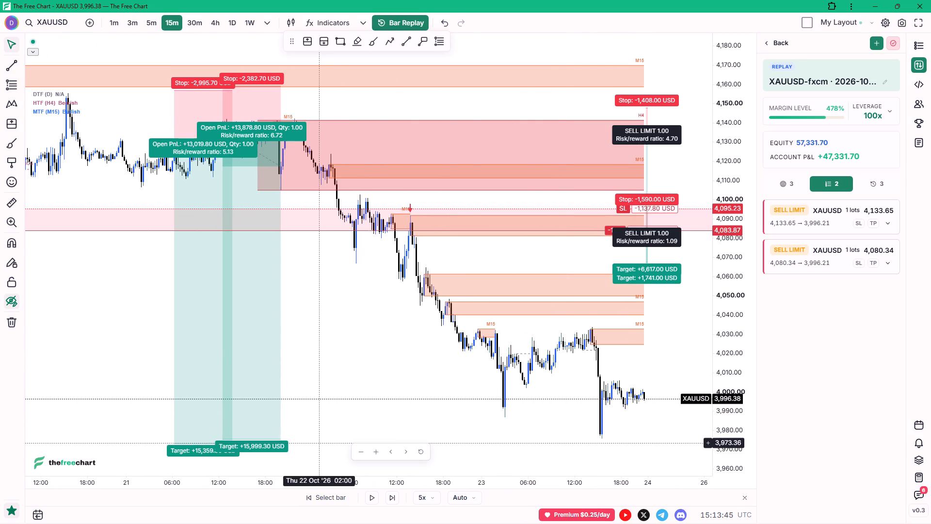
{"action": "left_click", "coordinate": [373, 497]}
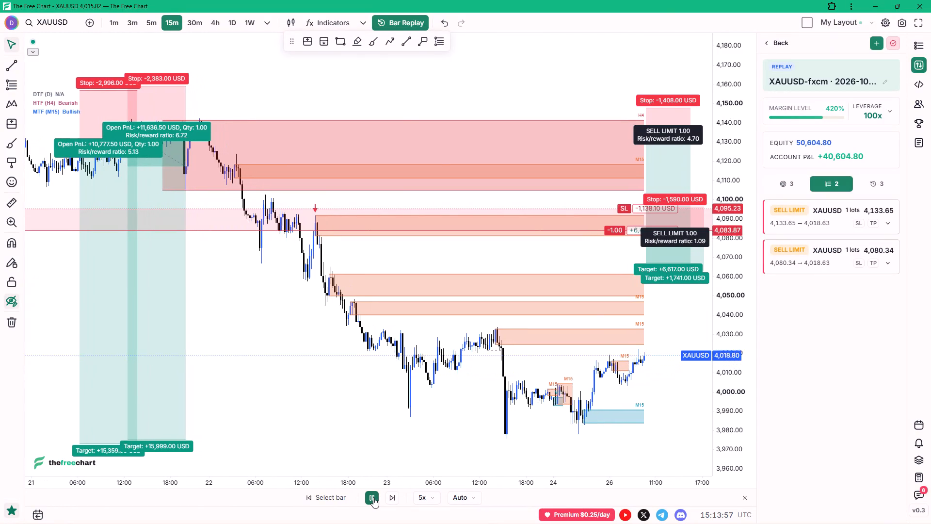
{"action": "left_click", "coordinate": [373, 497]}
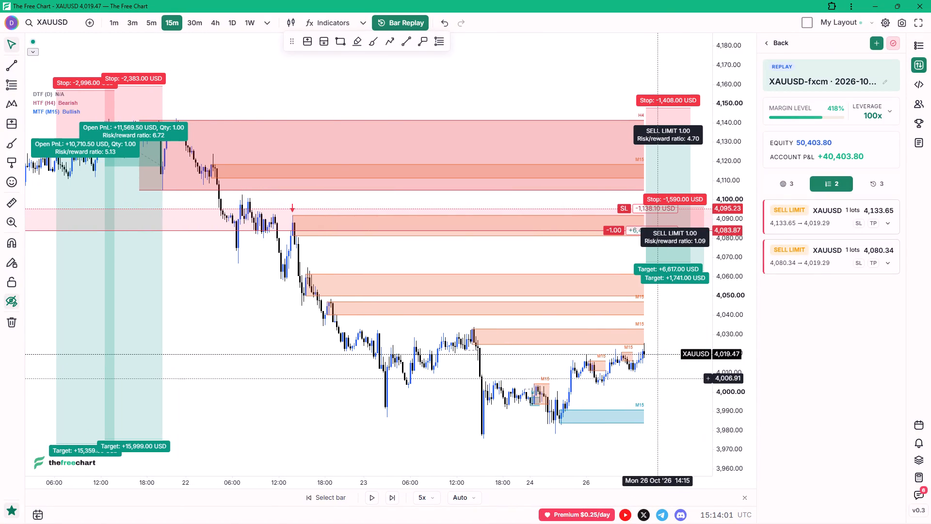
Open a new 1-lot XAUUSD sell order, change its type from Limit to Market, and execute it.
{"action": "scroll", "coordinate": [649, 362], "scroll_direction": "down", "scroll_amount": 3}
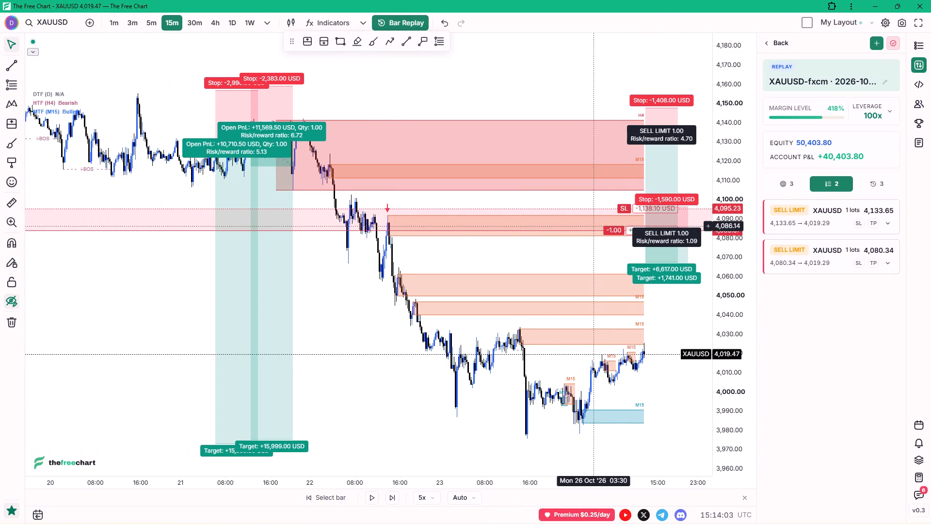
{"action": "left_click", "coordinate": [873, 45]}
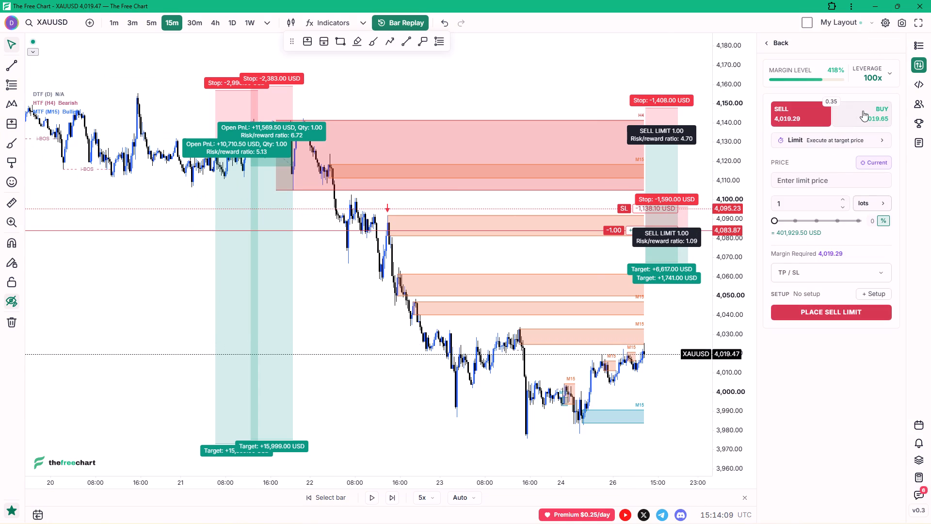
{"action": "left_click", "coordinate": [879, 166]}
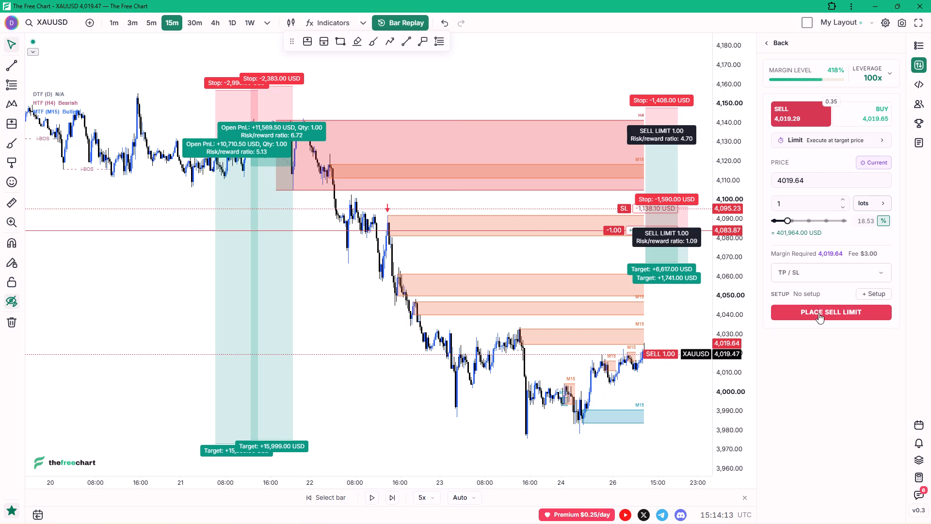
{"action": "left_click", "coordinate": [818, 139]}
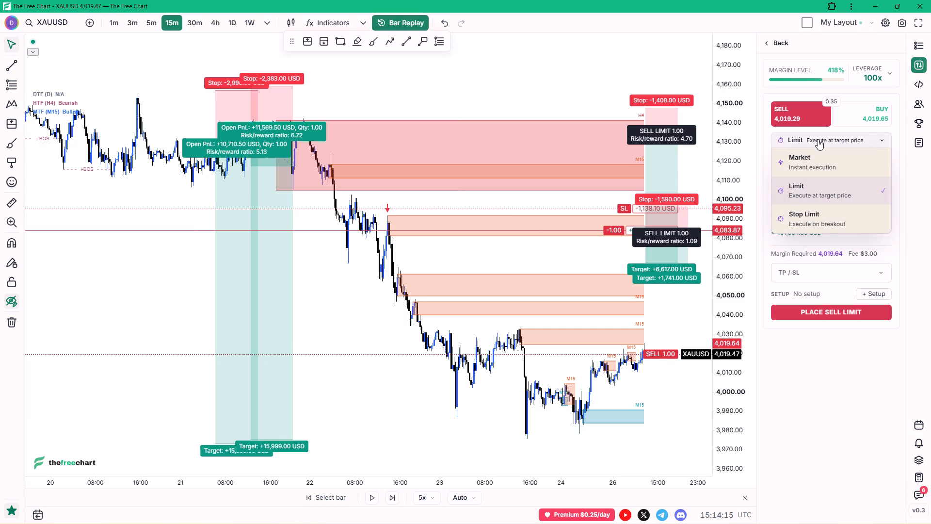
{"action": "double_click", "coordinate": [814, 155]}
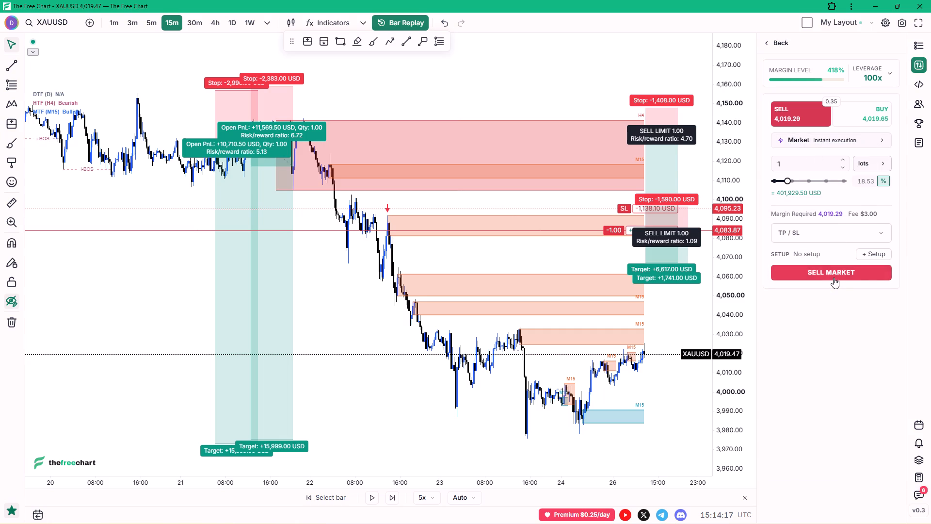
{"action": "left_click", "coordinate": [833, 278]}
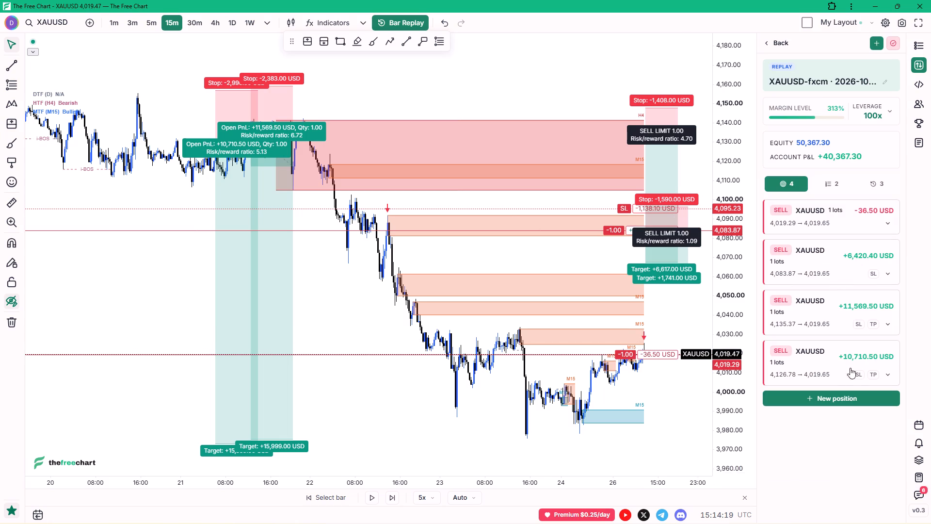
Check the details of the open 4126.78 sell position.
{"action": "left_click", "coordinate": [861, 373]}
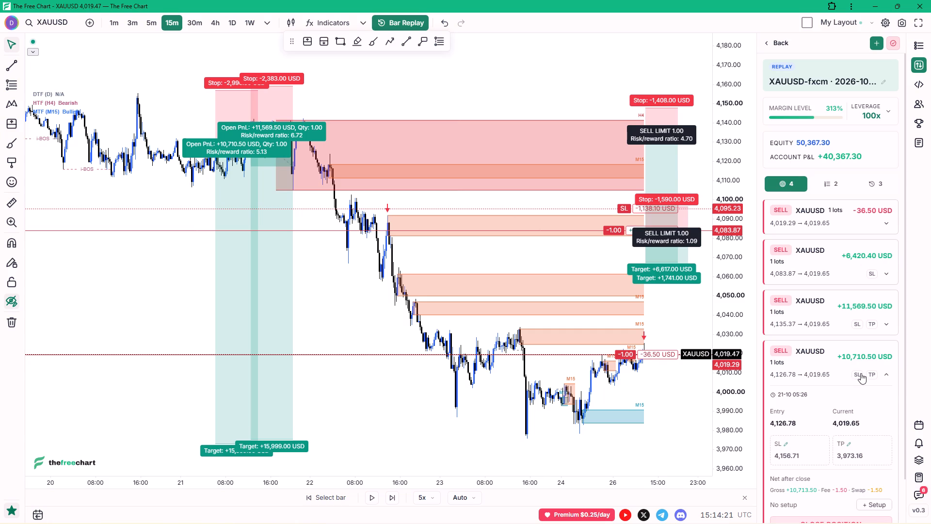
{"action": "left_click", "coordinate": [861, 373]}
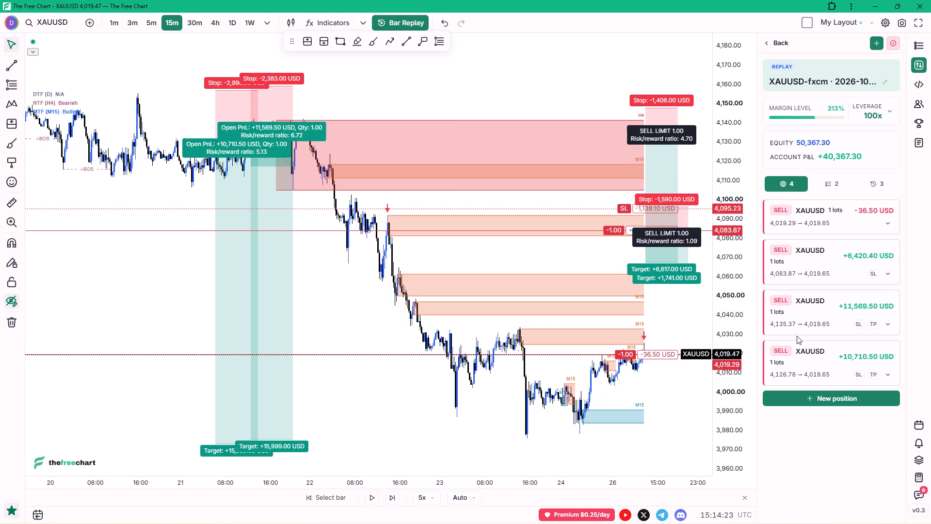
Set the stop loss of the open 4019.29 XAUUSD sell position to 4034.92, using a price copied from the chart.
{"action": "left_click", "coordinate": [885, 220]}
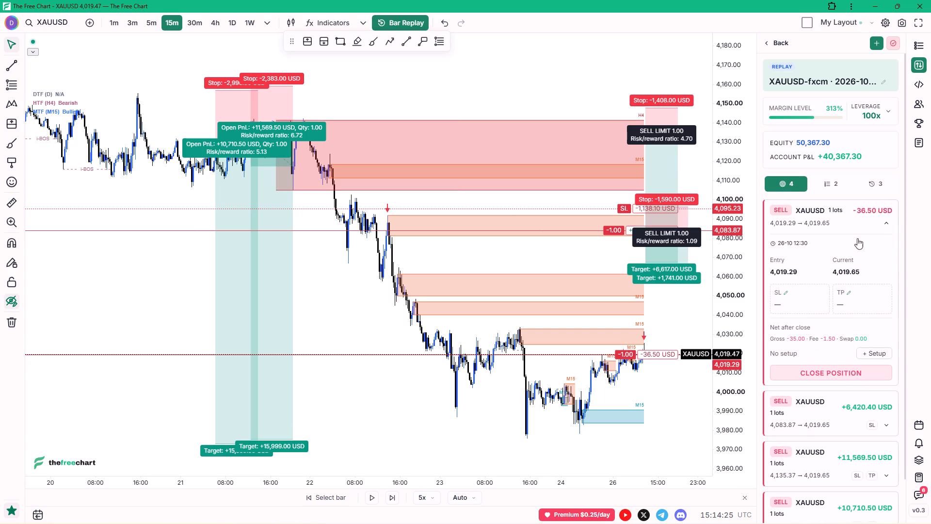
{"action": "left_click", "coordinate": [787, 291]}
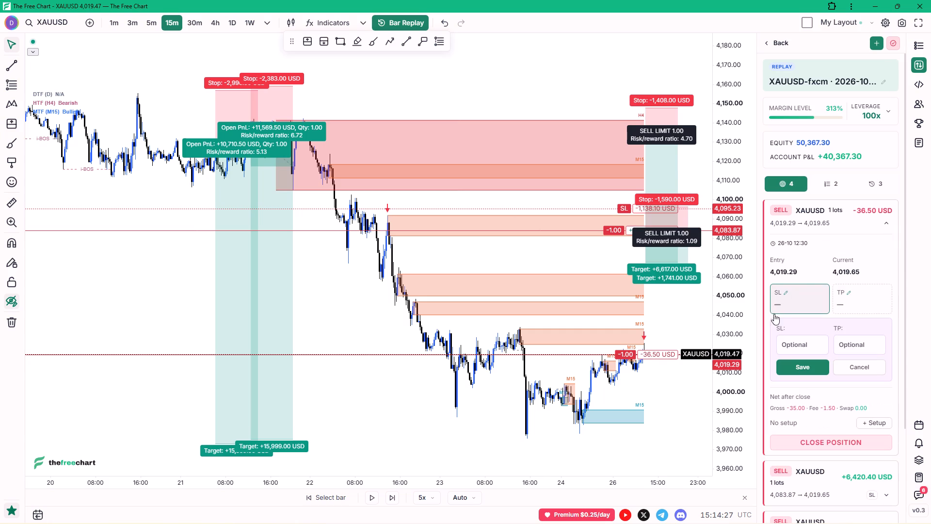
{"action": "right_click", "coordinate": [653, 325]}
{"action": "left_click", "coordinate": [694, 356]}
{"action": "left_click", "coordinate": [786, 293]}
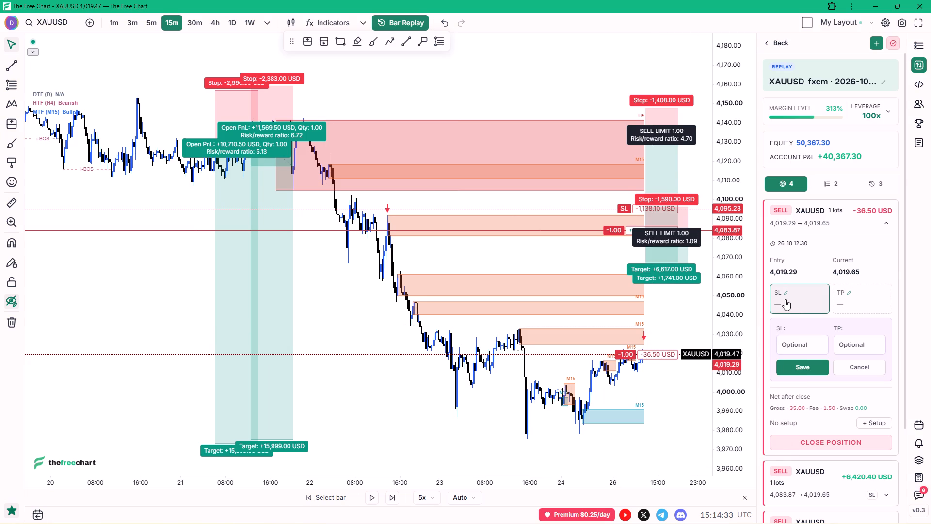
{"action": "left_click", "coordinate": [779, 304]}
{"action": "left_click", "coordinate": [785, 293]}
{"action": "left_click", "coordinate": [785, 293]}
{"action": "triple_click", "coordinate": [787, 342]}
{"action": "key", "text": "ctrl+v"}
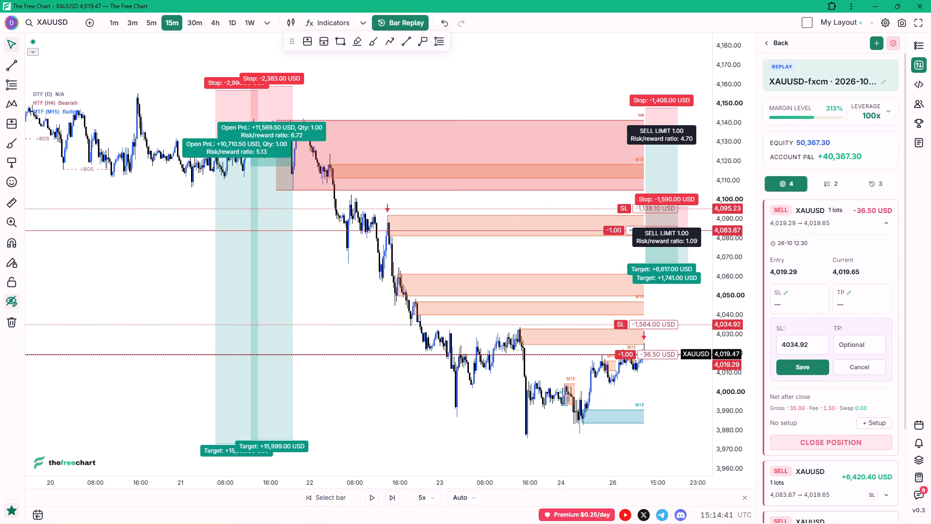
{"action": "left_click", "coordinate": [811, 366]}
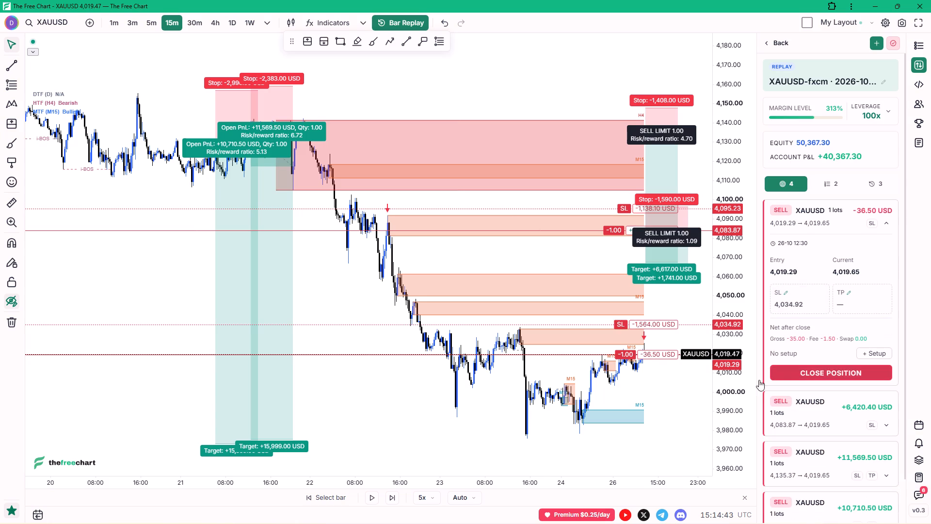
Set the take profit of the 4019.29 sell position to 3968.56, copied from the chart, and save it.
{"action": "right_click", "coordinate": [638, 452]}
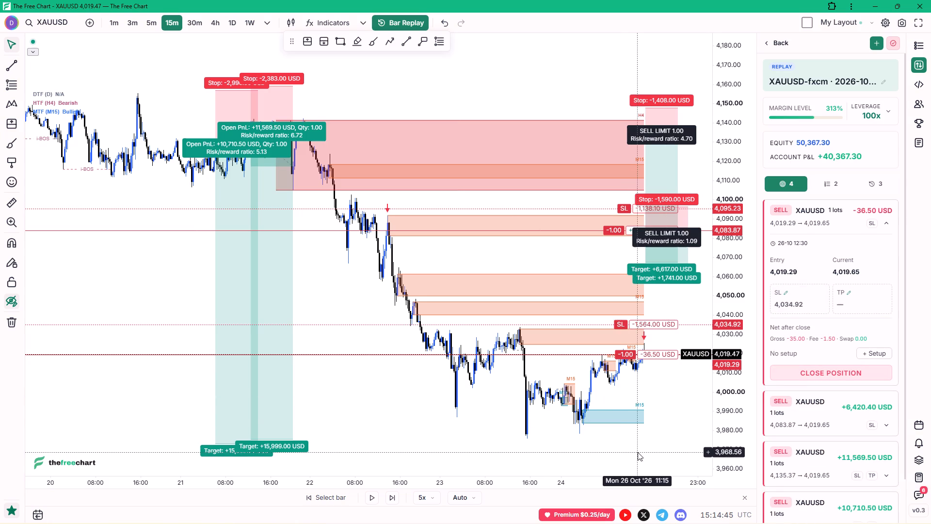
{"action": "left_click", "coordinate": [678, 434]}
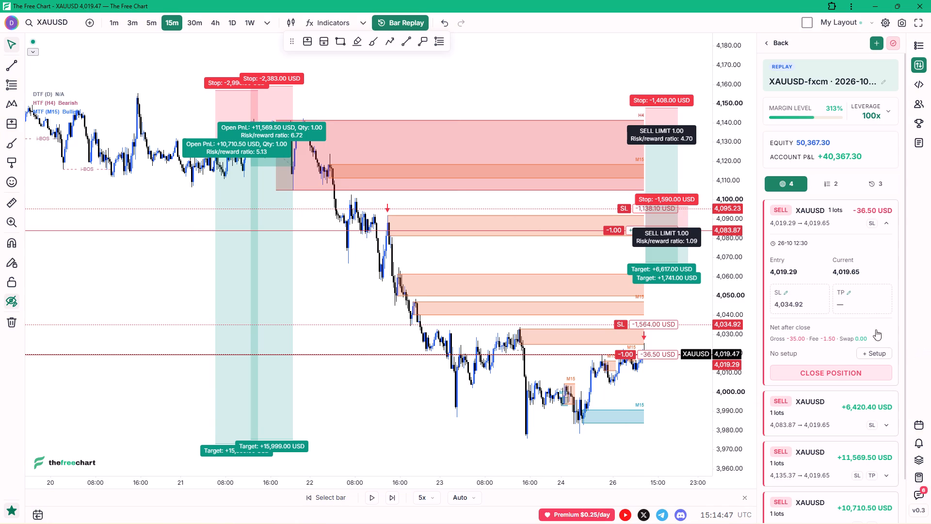
{"action": "left_click", "coordinate": [850, 297]}
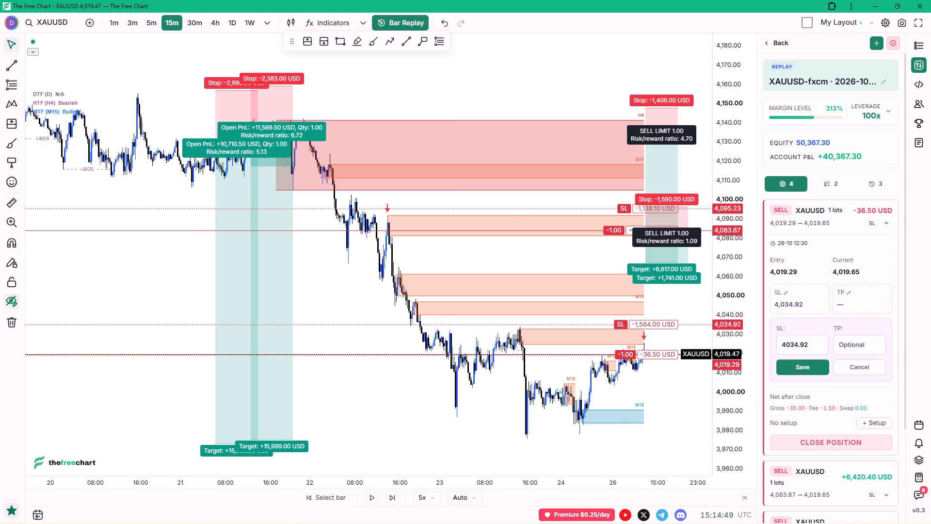
{"action": "left_click", "coordinate": [850, 351]}
{"action": "key", "text": "ctrl+v"}
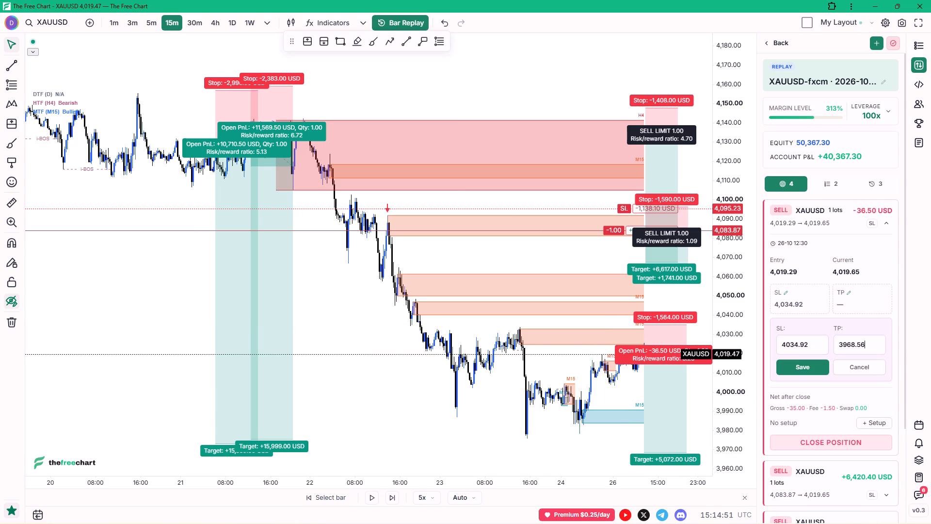
{"action": "left_click", "coordinate": [814, 354]}
{"action": "left_click", "coordinate": [801, 373]}
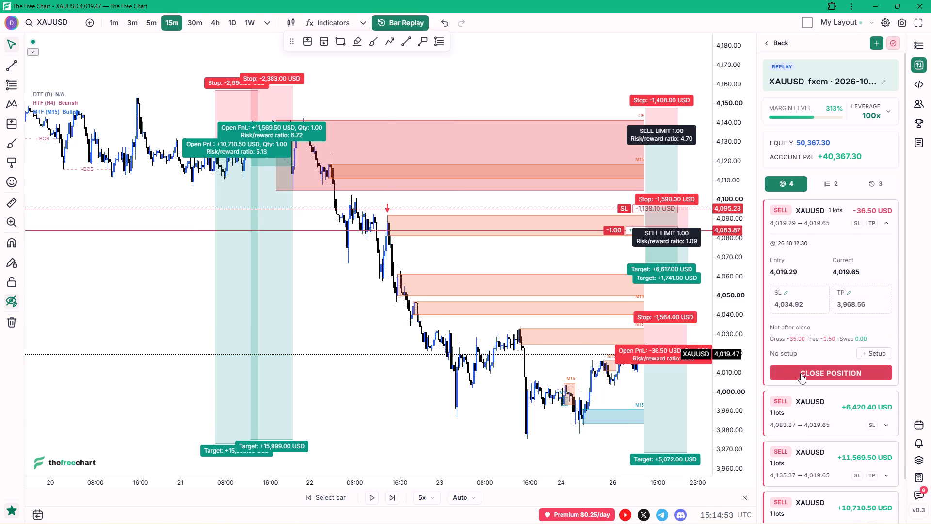
Resume the replay at 5x and pause it late in the evening of 26 Oct.
{"action": "left_click", "coordinate": [400, 409]}
{"action": "left_click_drag", "start_coordinate": [399, 406], "coordinate": [395, 400]}
{"action": "left_click_drag", "start_coordinate": [373, 371], "coordinate": [346, 337]}
{"action": "left_click_drag", "start_coordinate": [341, 334], "coordinate": [319, 315]}
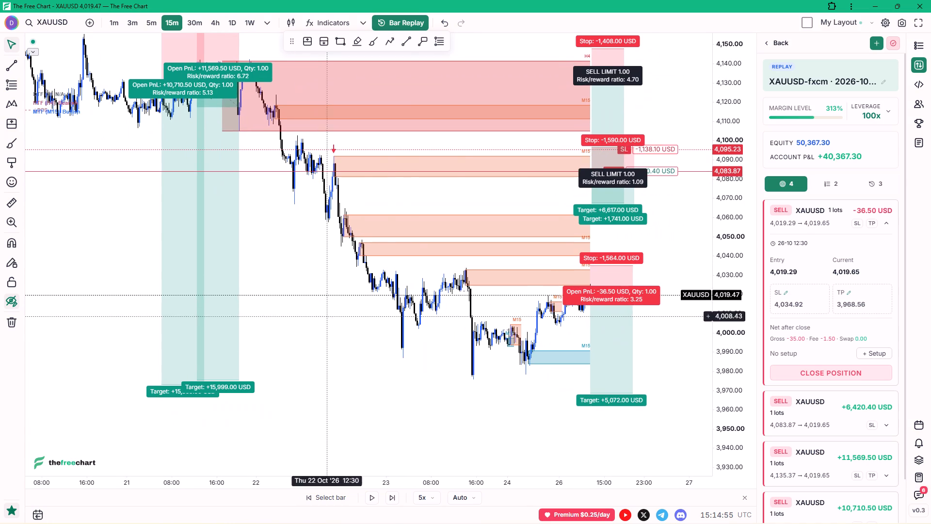
{"action": "left_click", "coordinate": [374, 501]}
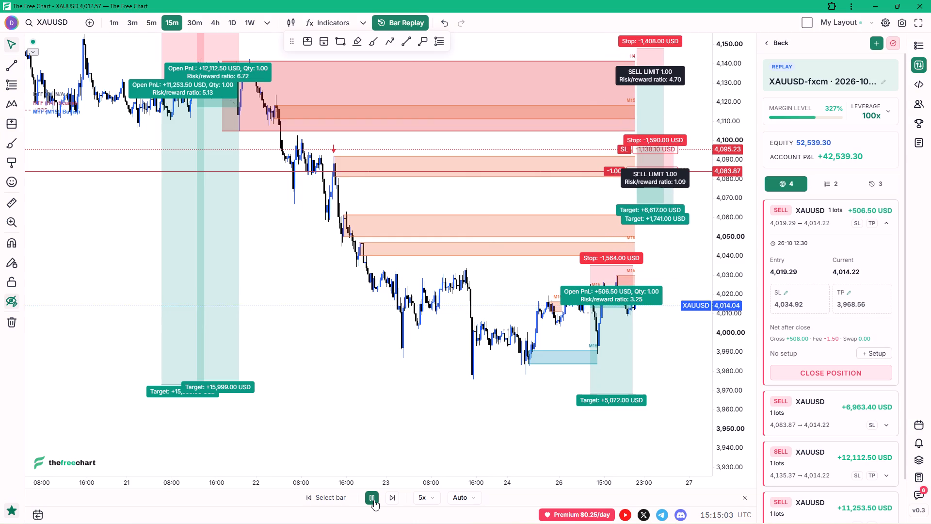
{"action": "left_click", "coordinate": [374, 500]}
Raise the stop of the 4019.29 sell position on the chart to 4037.70.
{"action": "left_click", "coordinate": [655, 397]}
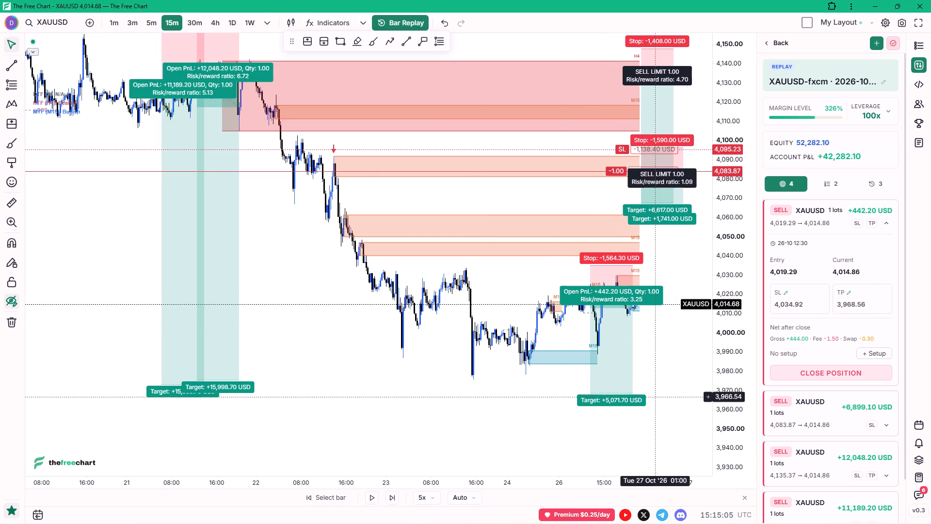
{"action": "scroll", "coordinate": [645, 374], "scroll_direction": "up", "scroll_amount": 2}
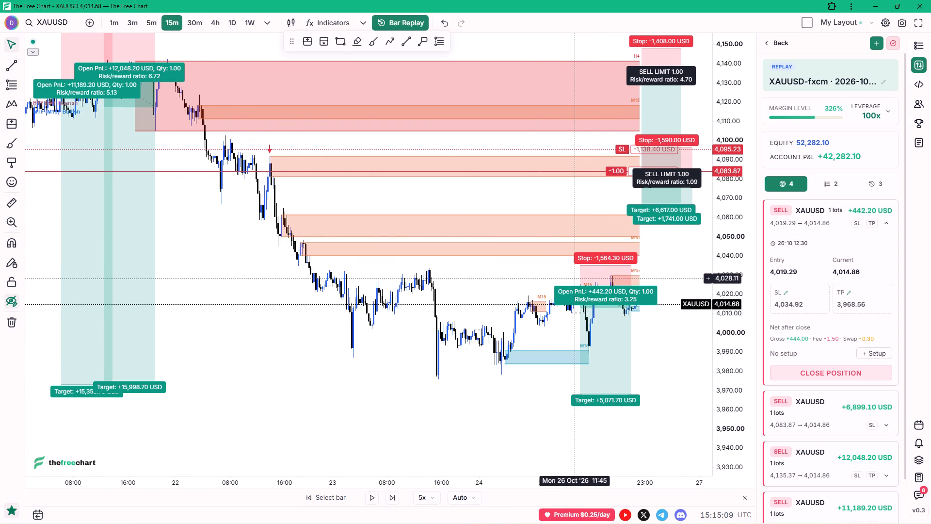
{"action": "left_click", "coordinate": [580, 264]}
{"action": "left_click_drag", "start_coordinate": [580, 264], "coordinate": [578, 262]}
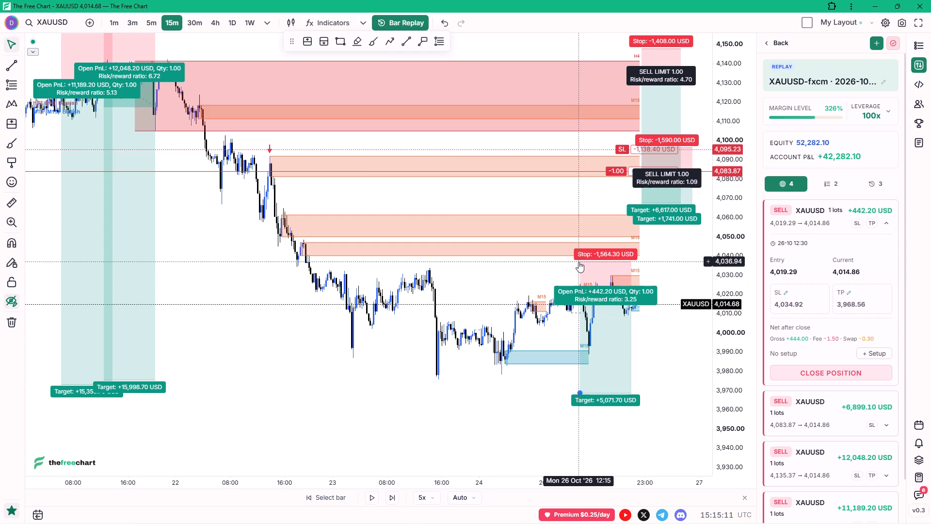
{"action": "left_click_drag", "start_coordinate": [578, 262], "coordinate": [578, 260]}
{"action": "left_click", "coordinate": [652, 342]}
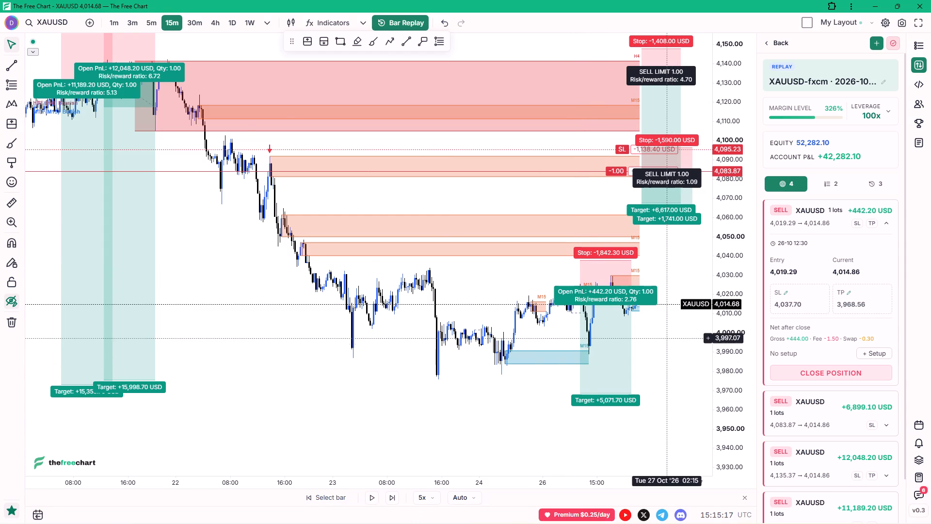
Resume the replay at 5x and pause it on the morning of 27 Oct.
{"action": "scroll", "coordinate": [666, 338], "scroll_direction": "down", "scroll_amount": 5}
{"action": "scroll", "coordinate": [666, 338], "scroll_direction": "up", "scroll_amount": 7}
{"action": "left_click", "coordinate": [666, 357]}
{"action": "left_click_drag", "start_coordinate": [660, 354], "coordinate": [635, 347]}
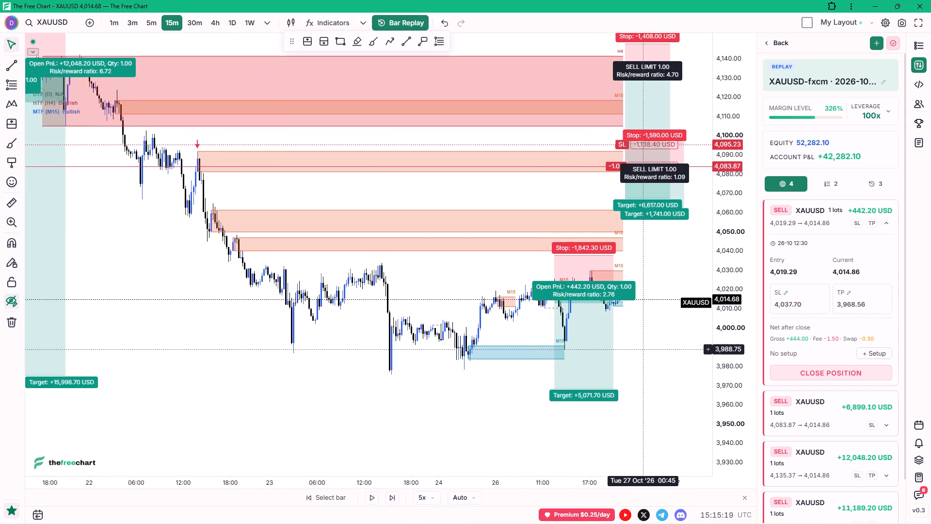
{"action": "left_click_drag", "start_coordinate": [635, 347], "coordinate": [603, 344]}
{"action": "left_click", "coordinate": [603, 344]}
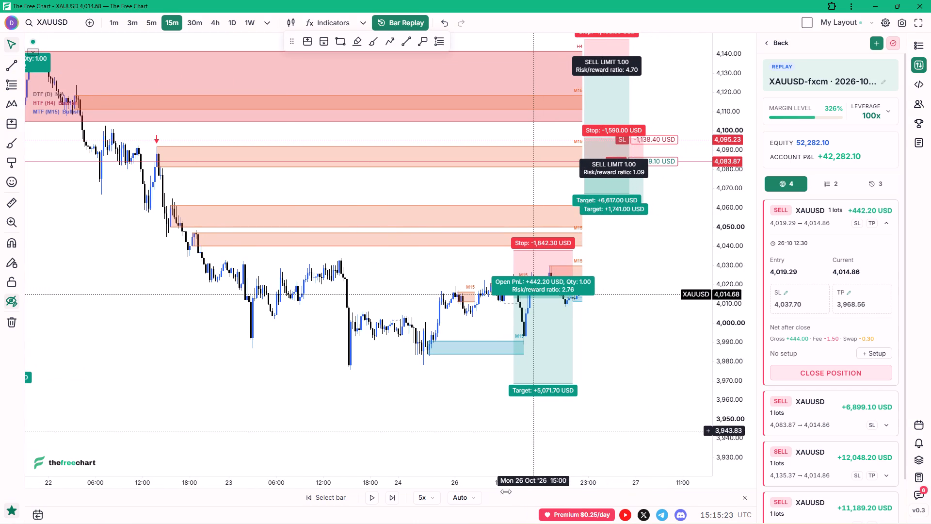
{"action": "left_click", "coordinate": [375, 497]}
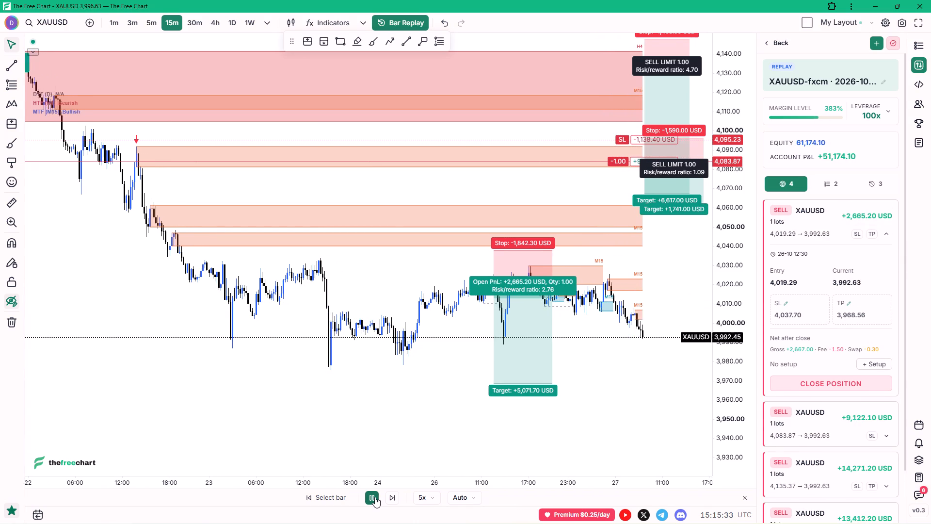
{"action": "left_click", "coordinate": [375, 497]}
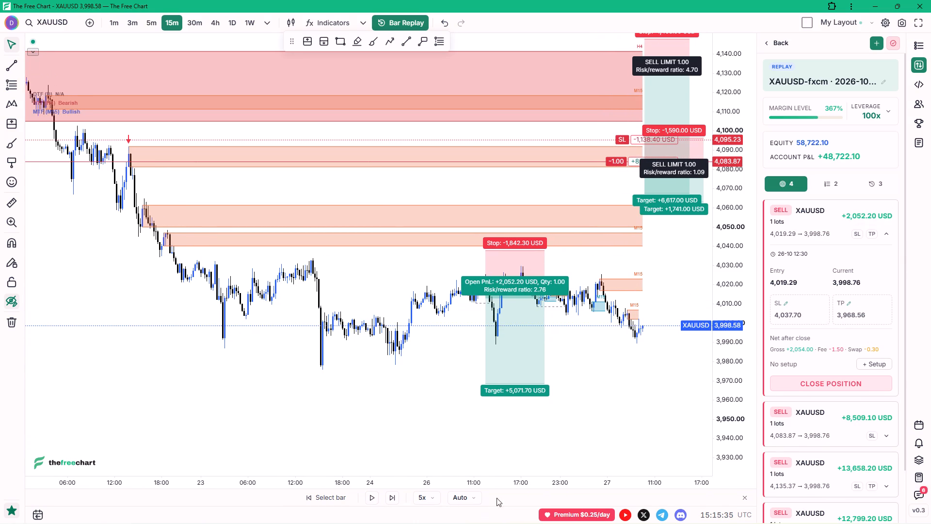
Resume the replay at 5x and pause it in the early afternoon of 27 Oct.
{"action": "double_click", "coordinate": [374, 497]}
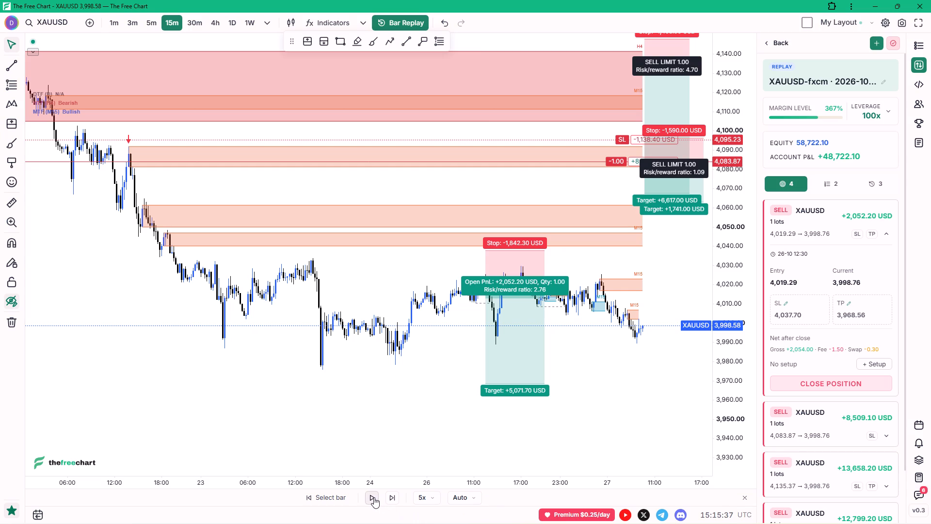
{"action": "left_click", "coordinate": [373, 495]}
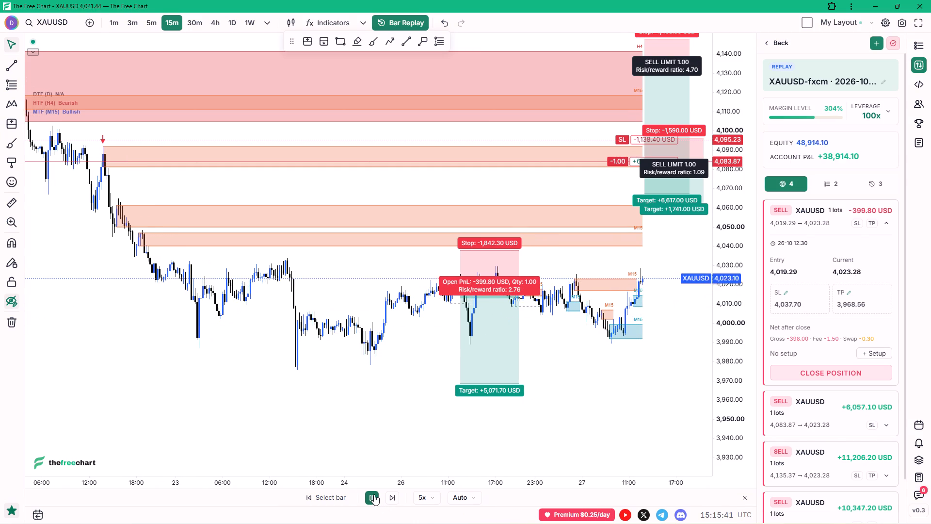
{"action": "left_click", "coordinate": [374, 494]}
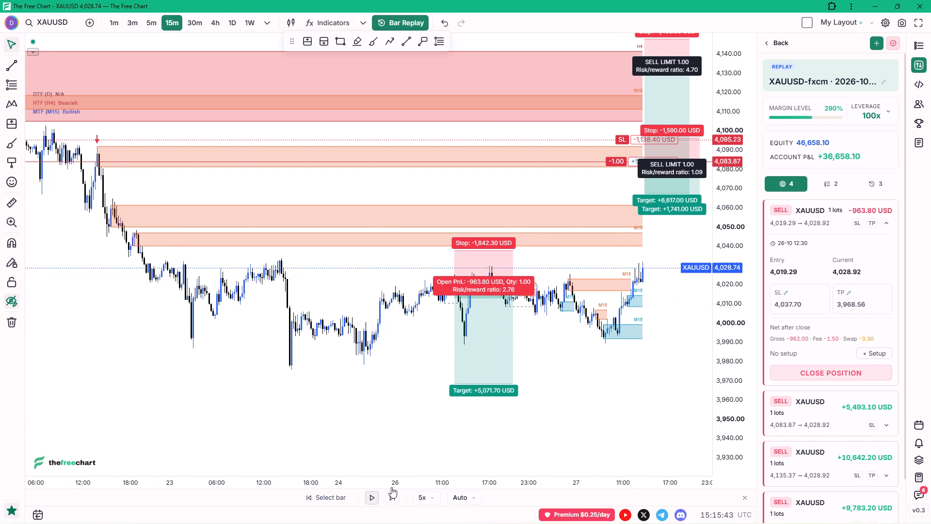
Open a new 1-lot XAUUSD order, switch it to Buy, and execute it at market.
{"action": "scroll", "coordinate": [653, 304], "scroll_direction": "down", "scroll_amount": 1}
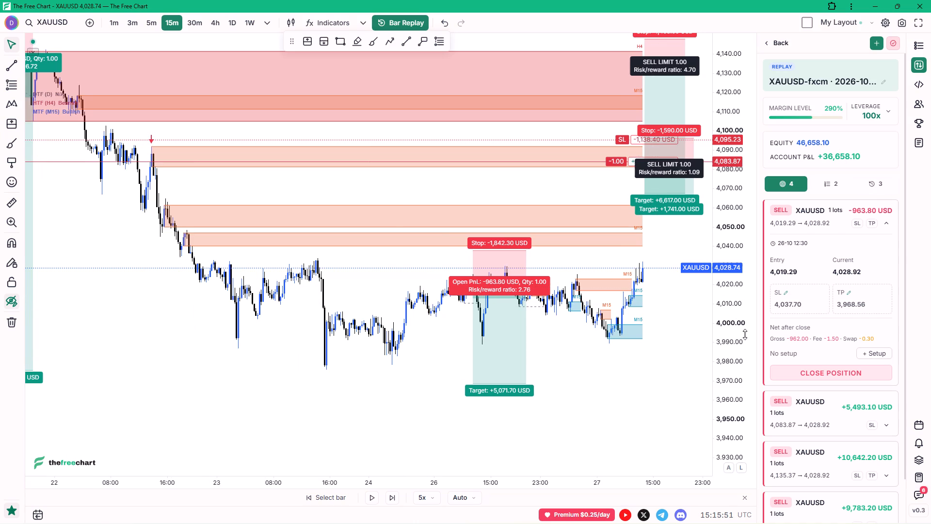
{"action": "left_click", "coordinate": [879, 44]}
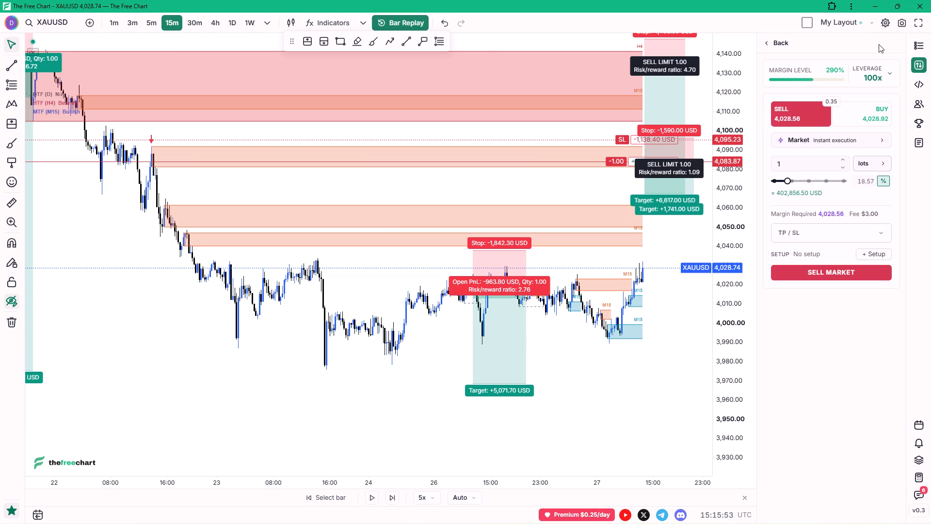
{"action": "left_click", "coordinate": [851, 119]}
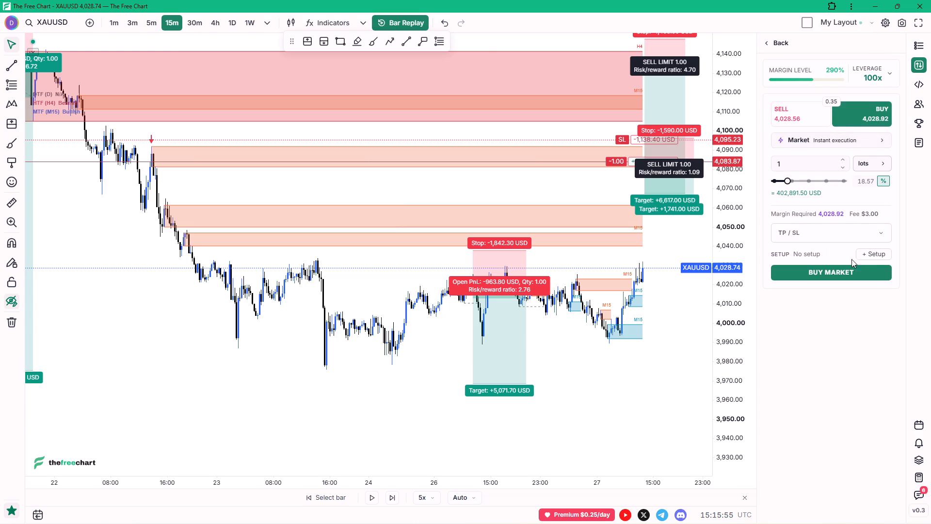
{"action": "left_click", "coordinate": [845, 270]}
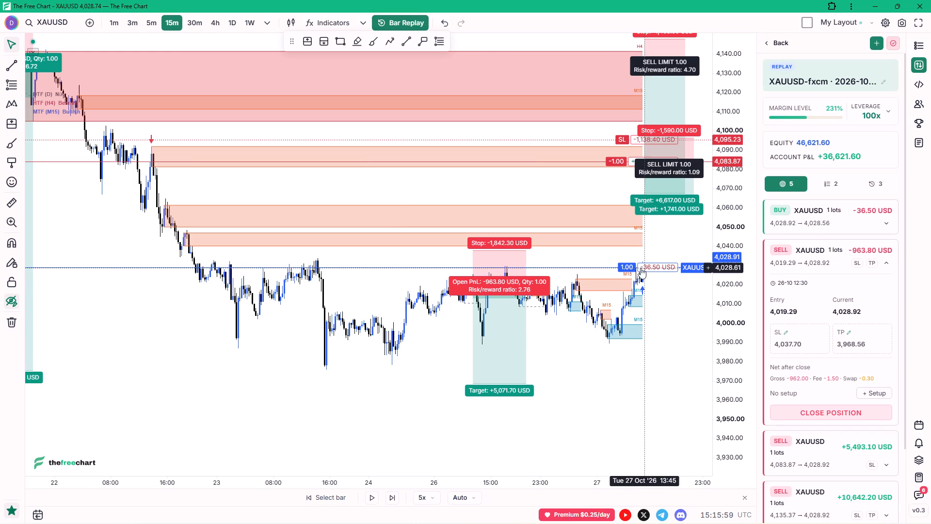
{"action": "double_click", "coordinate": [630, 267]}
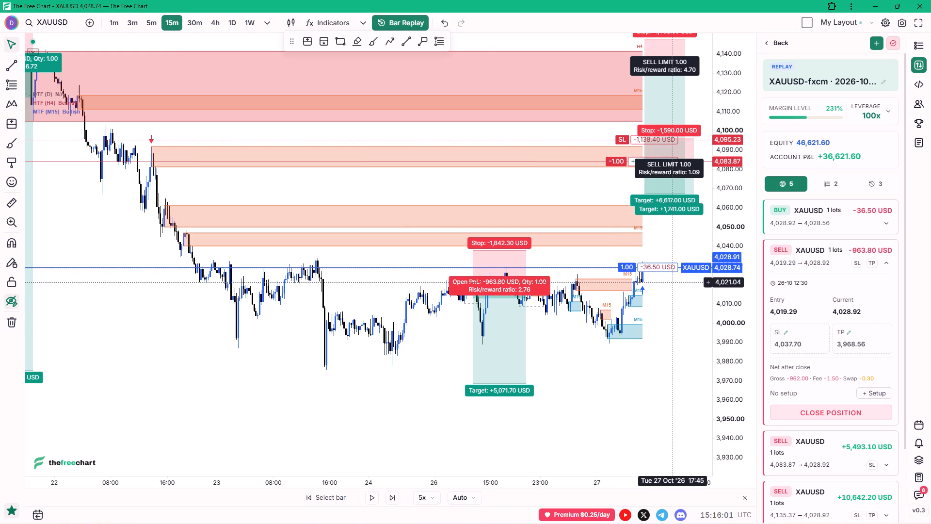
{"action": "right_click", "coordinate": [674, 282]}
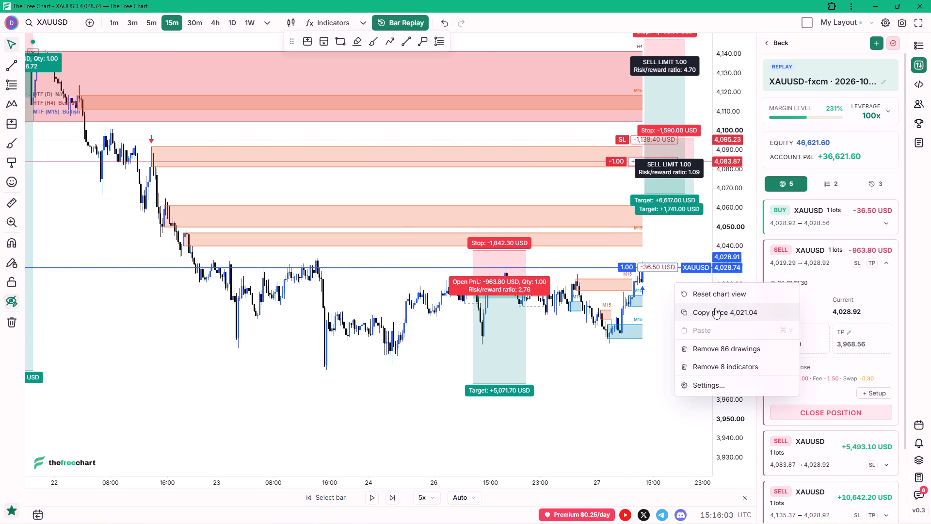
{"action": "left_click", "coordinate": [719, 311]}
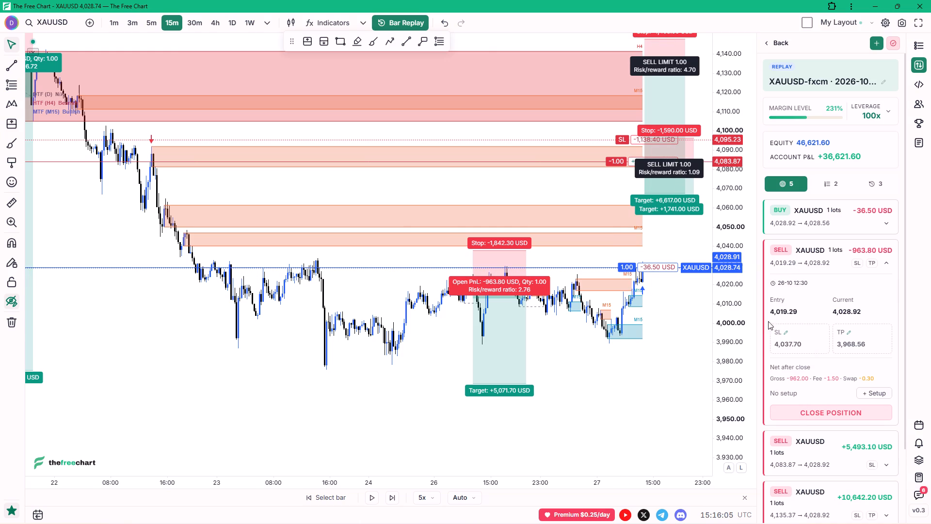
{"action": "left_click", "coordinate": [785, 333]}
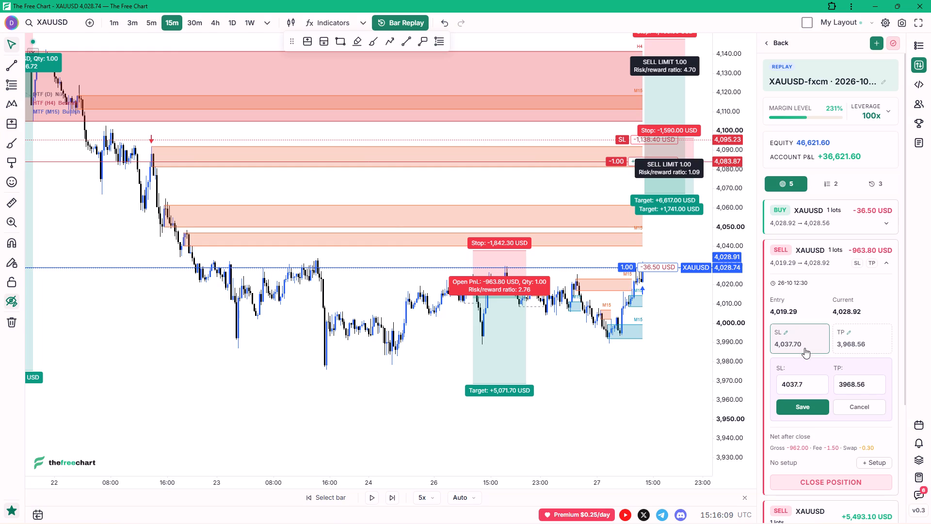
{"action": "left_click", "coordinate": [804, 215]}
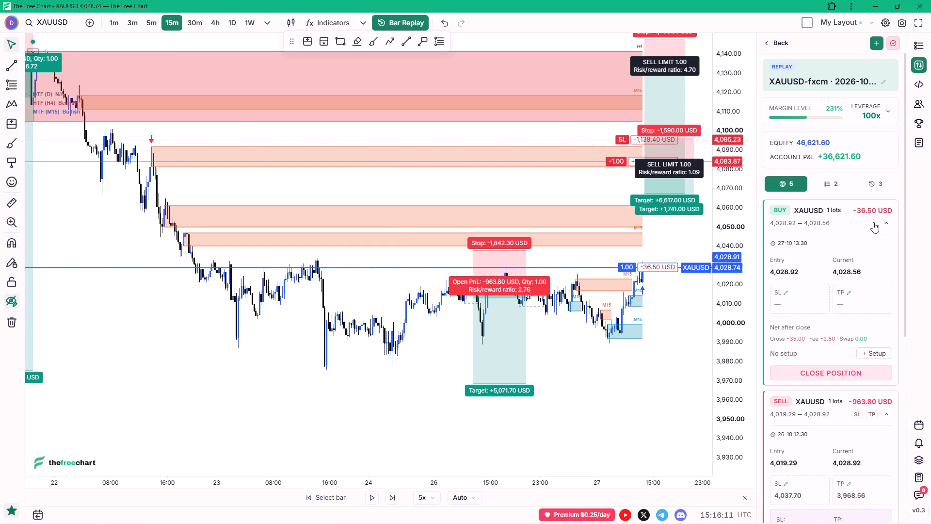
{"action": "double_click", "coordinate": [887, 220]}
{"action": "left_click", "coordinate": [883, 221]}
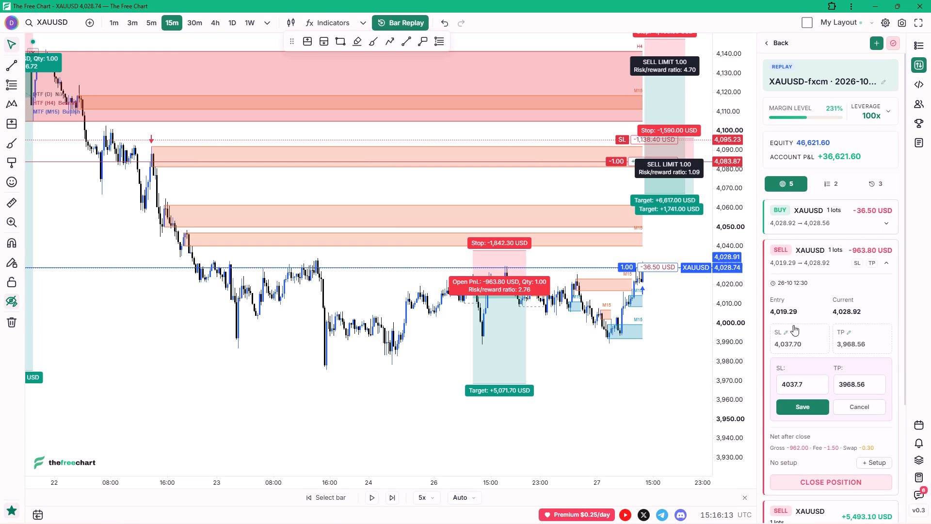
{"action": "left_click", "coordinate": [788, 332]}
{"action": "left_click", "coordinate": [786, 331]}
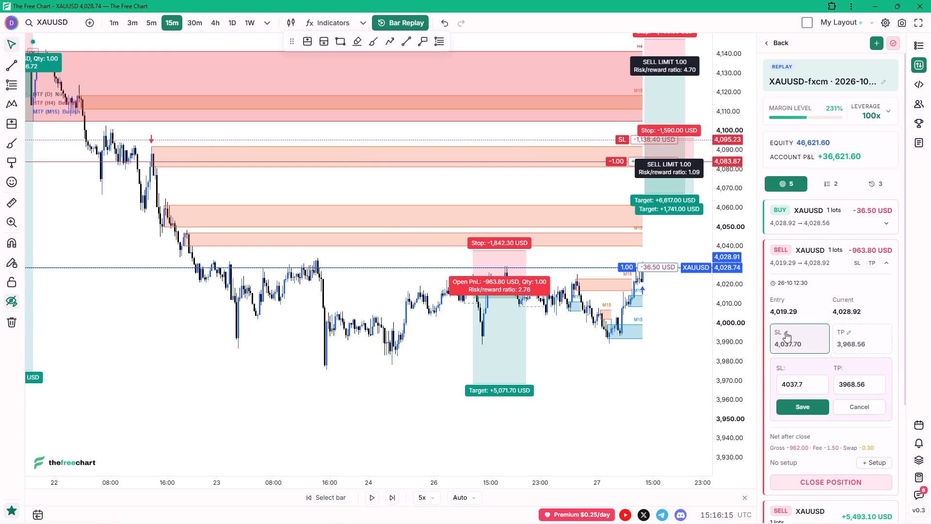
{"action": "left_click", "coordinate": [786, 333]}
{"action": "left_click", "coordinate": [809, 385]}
Show the details of the open buy position and advance the replay by one bar.
{"action": "left_click", "coordinate": [839, 207]}
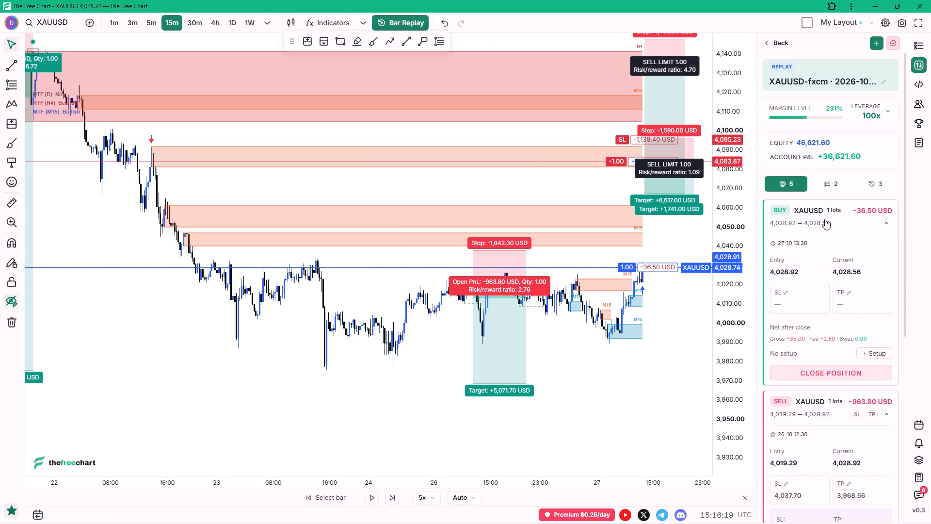
{"action": "triple_click", "coordinate": [626, 330]}
{"action": "left_click", "coordinate": [643, 268]}
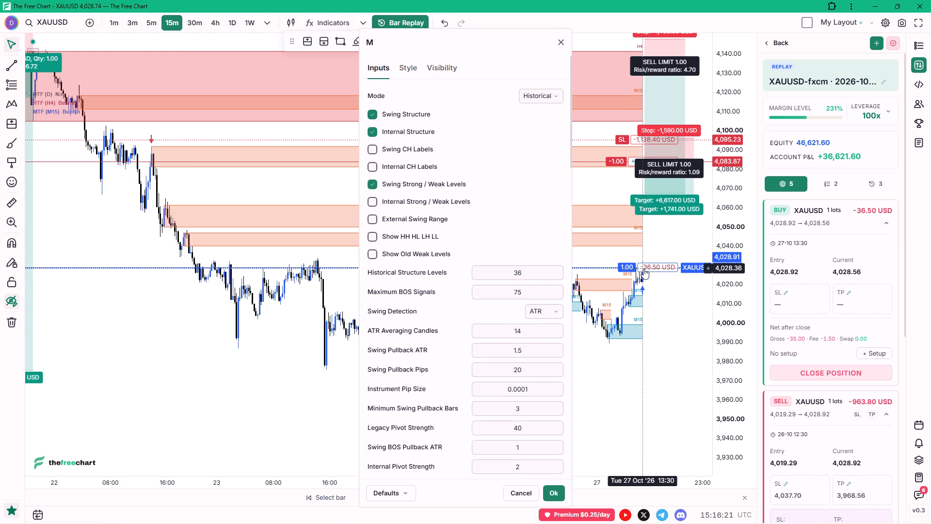
{"action": "left_click", "coordinate": [566, 45]}
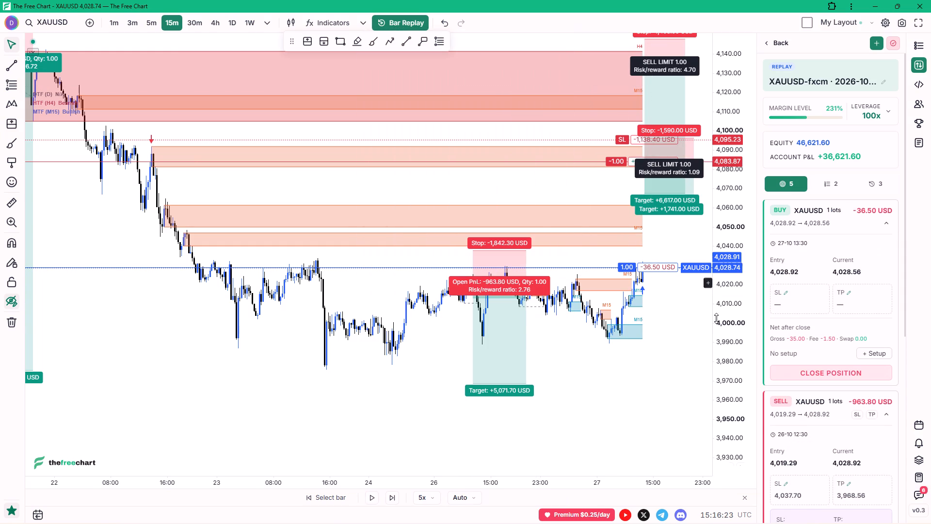
{"action": "left_click", "coordinate": [675, 318]}
{"action": "scroll", "coordinate": [675, 318], "scroll_direction": "up", "scroll_amount": 3}
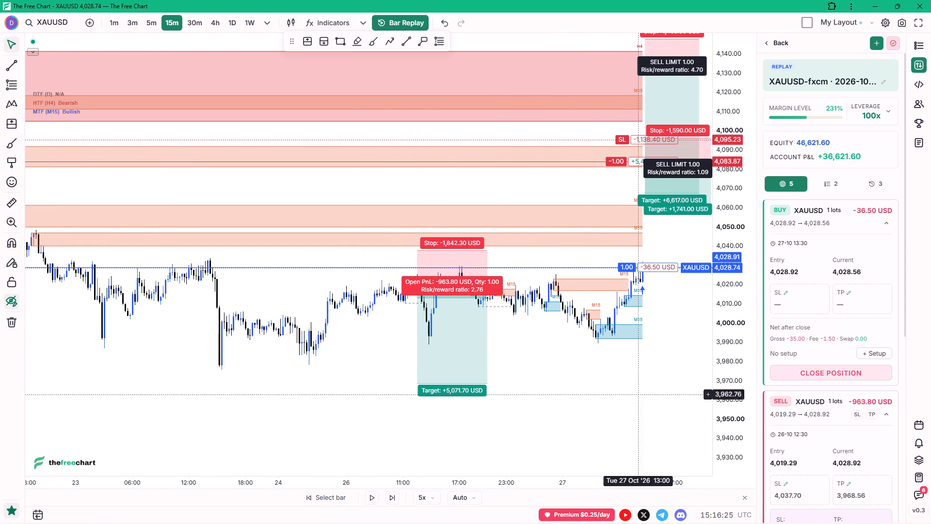
{"action": "left_click", "coordinate": [393, 494]}
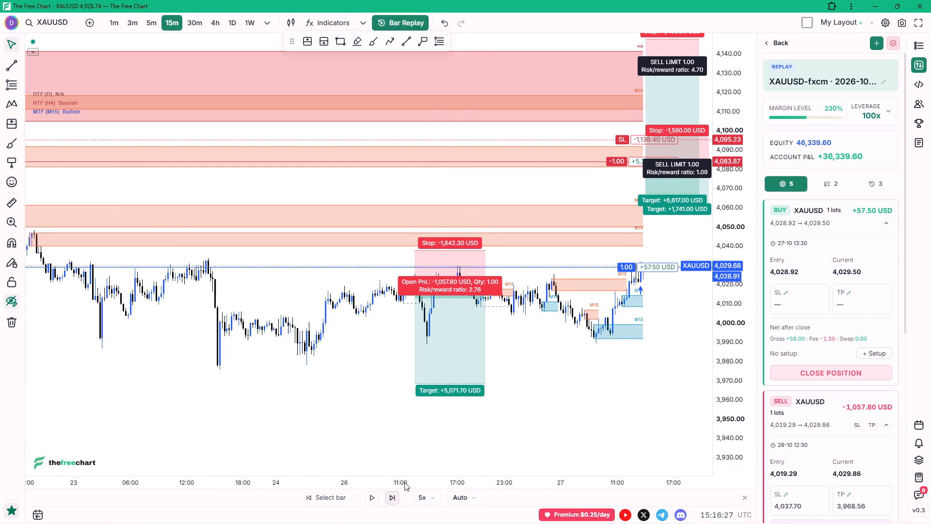
Copy the chart price 4019.78 below the current candle and save it as the buy position's stop loss.
{"action": "right_click", "coordinate": [668, 285]}
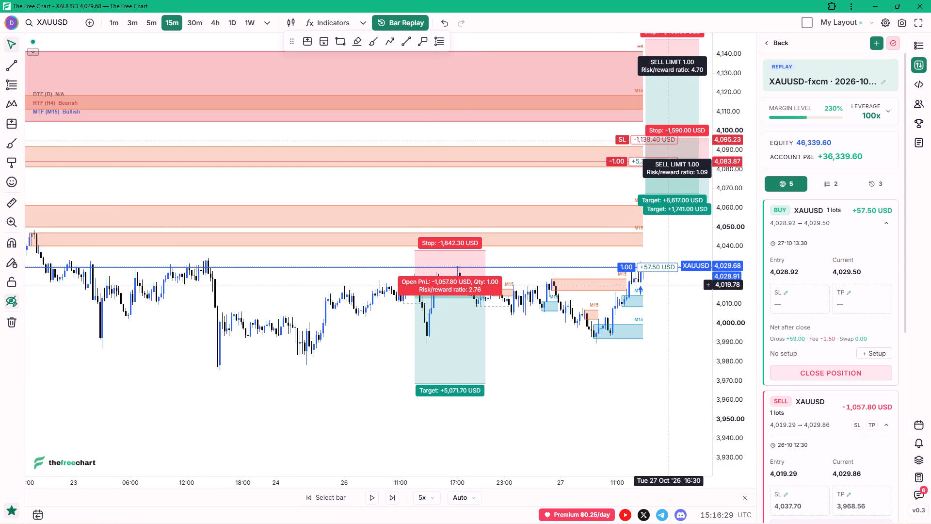
{"action": "left_click", "coordinate": [702, 314]}
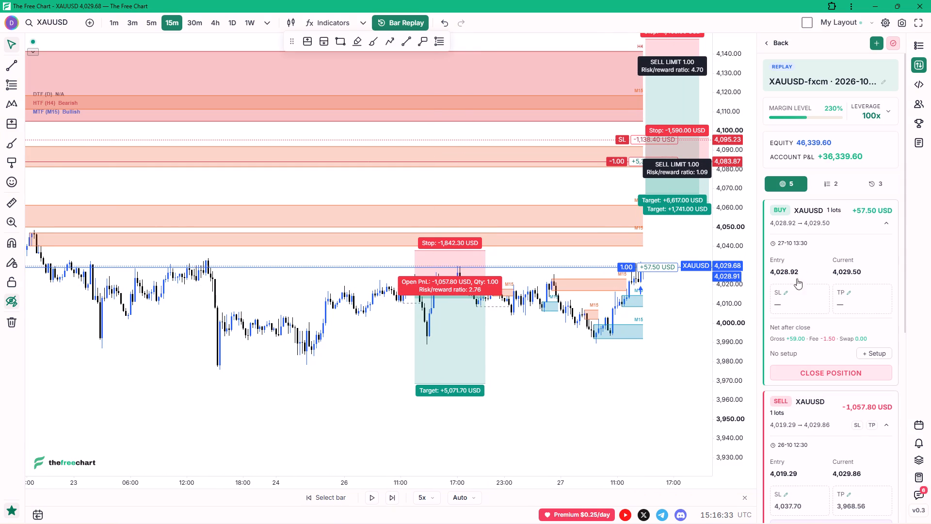
{"action": "left_click", "coordinate": [787, 292]}
{"action": "left_click", "coordinate": [801, 344]}
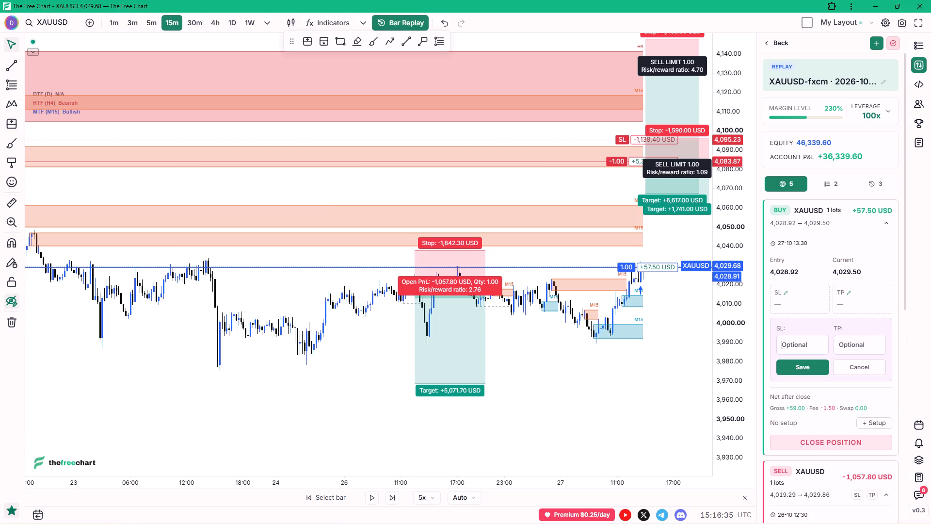
{"action": "key", "text": "ctrl+v"}
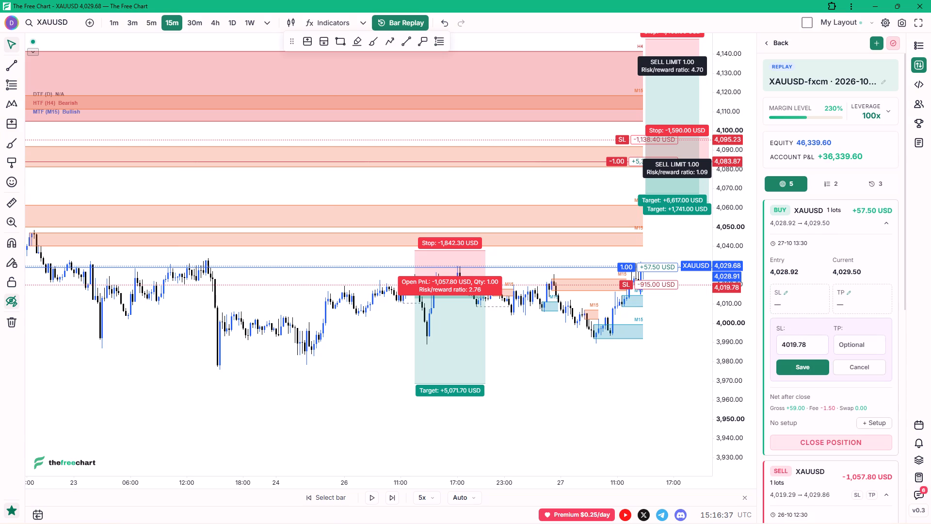
{"action": "left_click", "coordinate": [805, 361]}
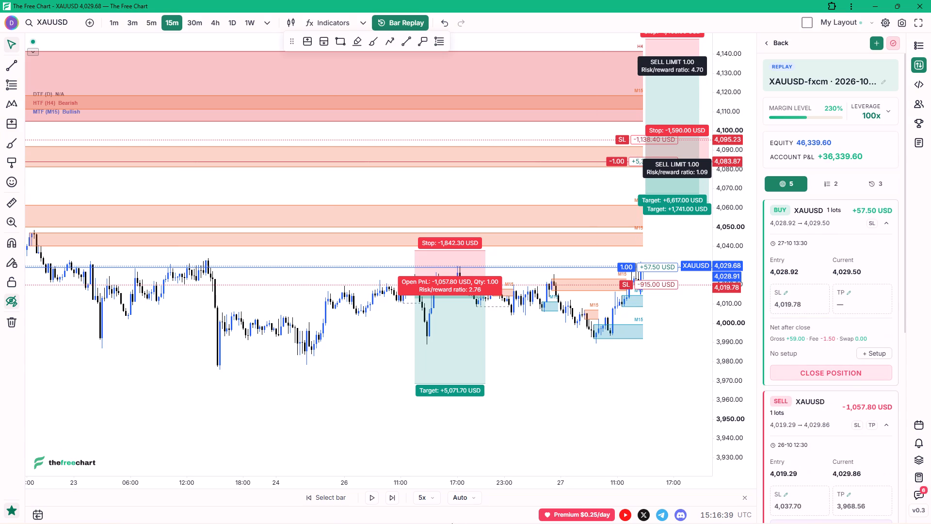
Resume the replay at 5x and pause it around 15:00 on 27 Oct.
{"action": "left_click", "coordinate": [371, 497]}
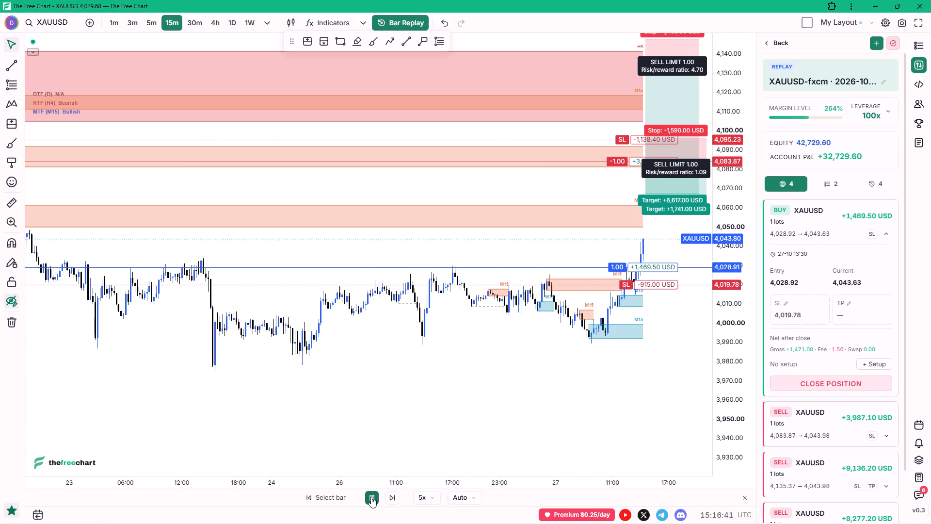
{"action": "left_click", "coordinate": [371, 497]}
Raise the buy position's stop loss on the chart to 4029.37, just above its entry.
{"action": "scroll", "coordinate": [481, 249], "scroll_direction": "down", "scroll_amount": 4}
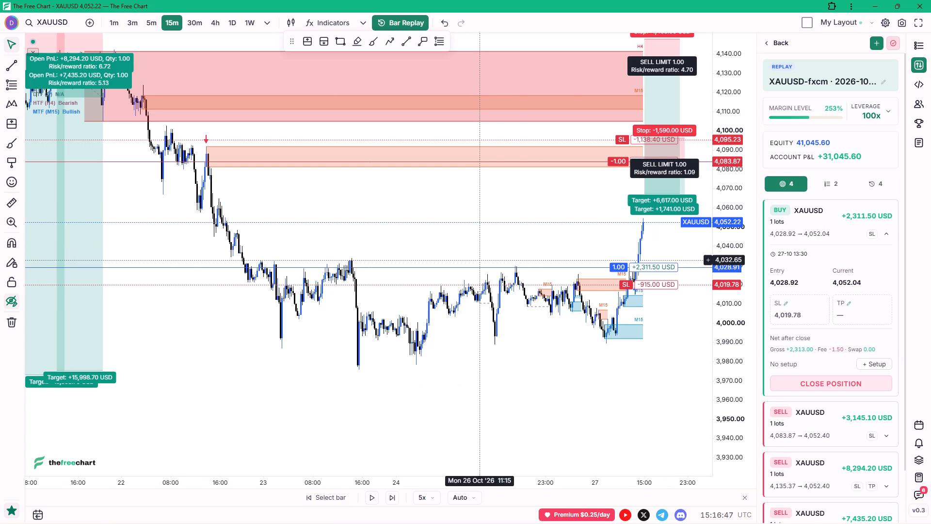
{"action": "scroll", "coordinate": [595, 229], "scroll_direction": "down", "scroll_amount": 5}
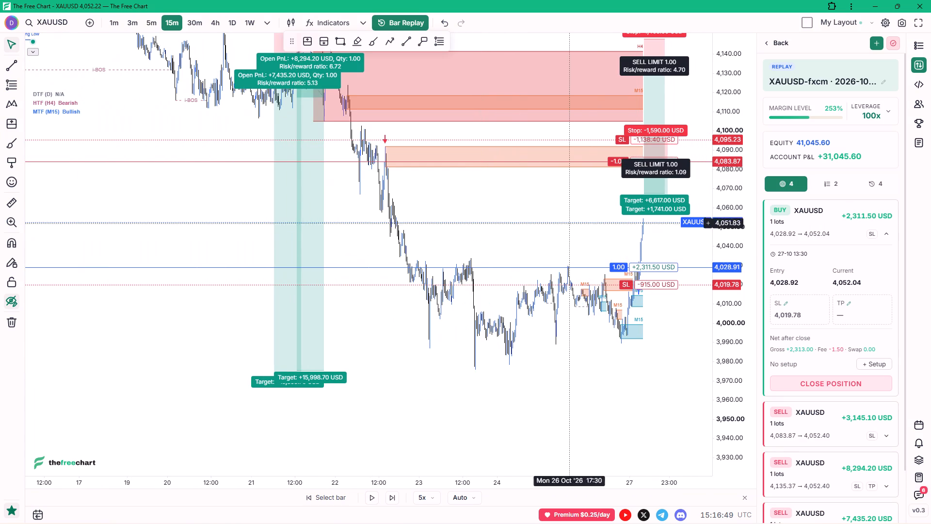
{"action": "left_click_drag", "start_coordinate": [568, 223], "coordinate": [498, 270]}
{"action": "scroll", "coordinate": [511, 258], "scroll_direction": "up", "scroll_amount": 4}
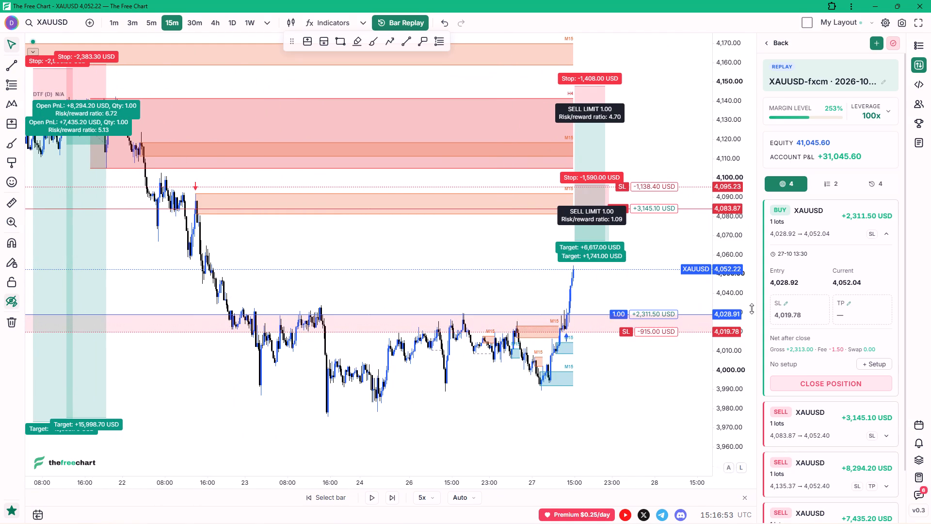
{"action": "left_click_drag", "start_coordinate": [631, 333], "coordinate": [630, 332]}
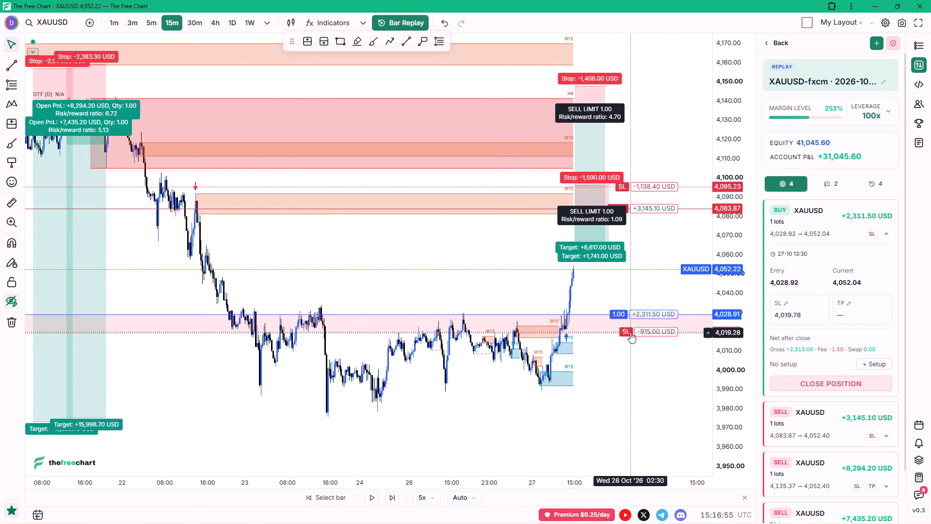
{"action": "left_click_drag", "start_coordinate": [630, 332], "coordinate": [640, 313]}
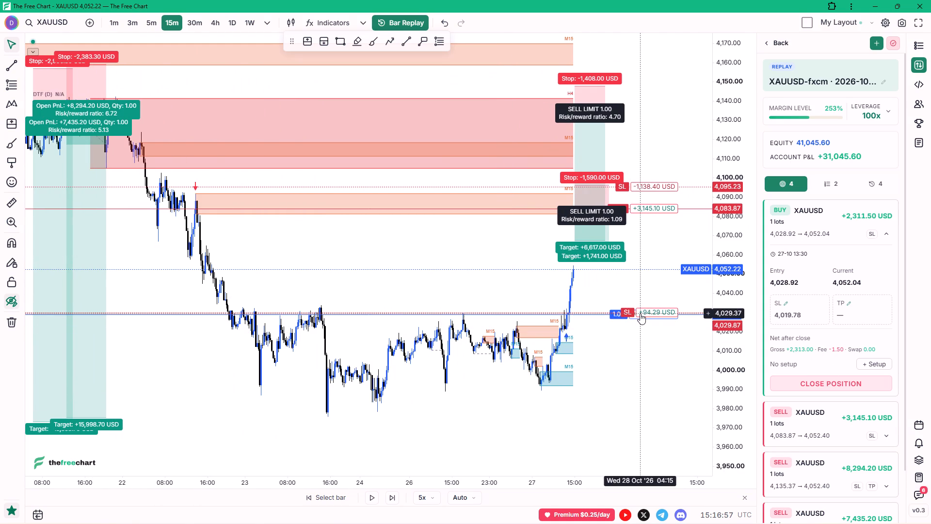
{"action": "left_click_drag", "start_coordinate": [640, 313], "coordinate": [642, 314]}
{"action": "double_click", "coordinate": [633, 288]}
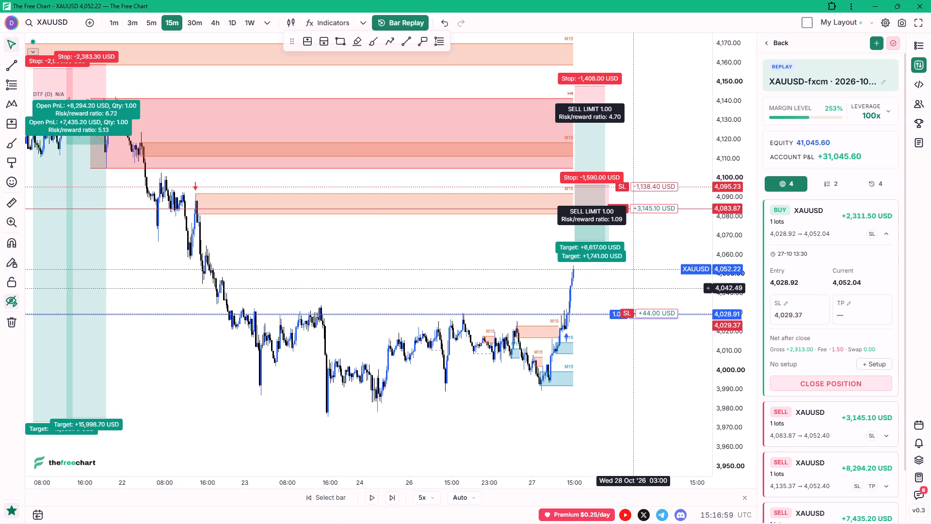
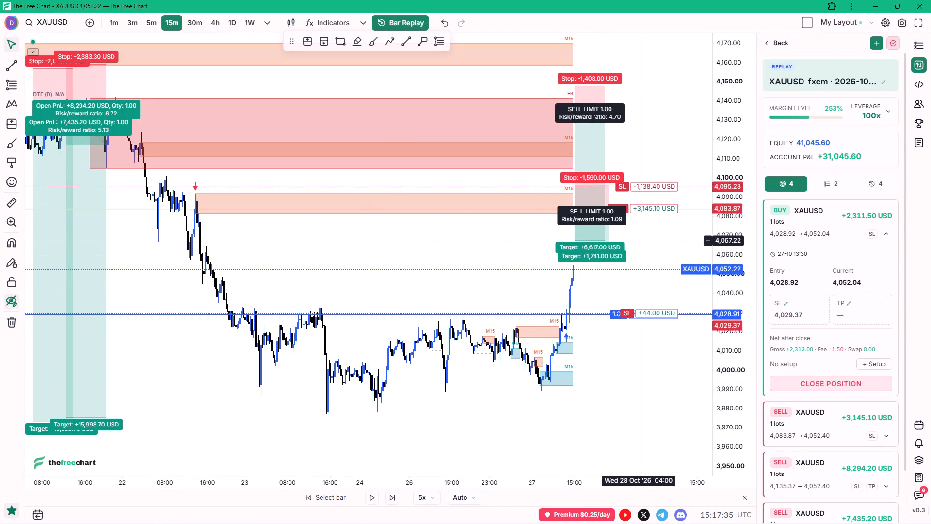
Copy the chart price 4067.22 above the current candle and save it as the buy position's take profit.
{"action": "right_click", "coordinate": [639, 241]}
{"action": "left_click", "coordinate": [667, 265]}
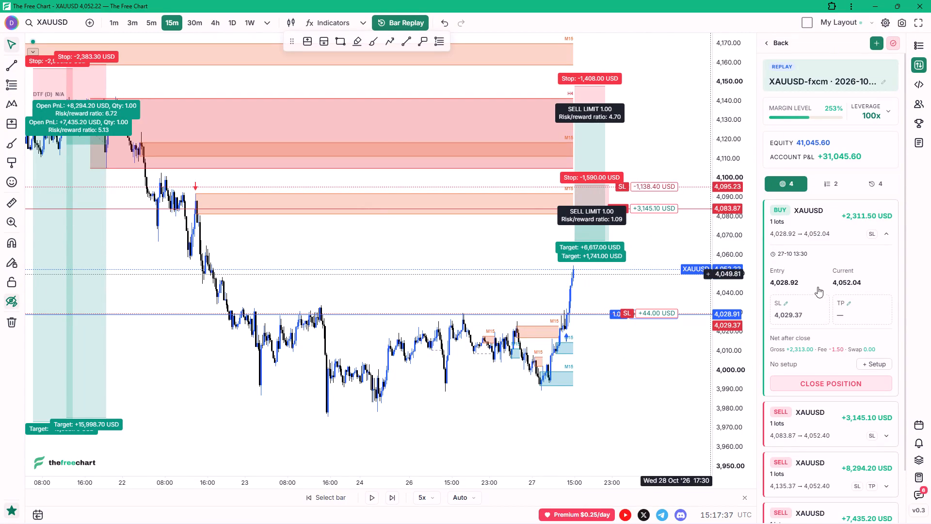
{"action": "left_click", "coordinate": [850, 303]}
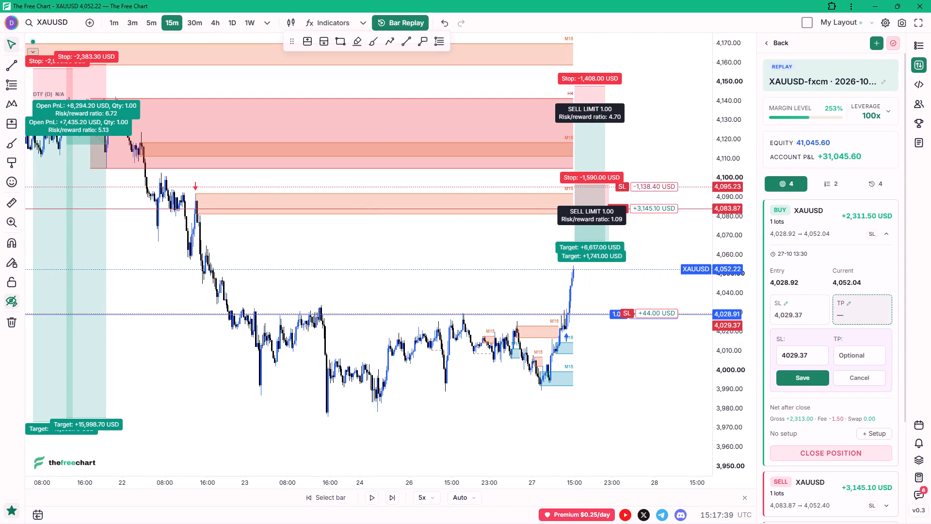
{"action": "left_click", "coordinate": [852, 355]}
{"action": "key", "text": "ctrl+v"}
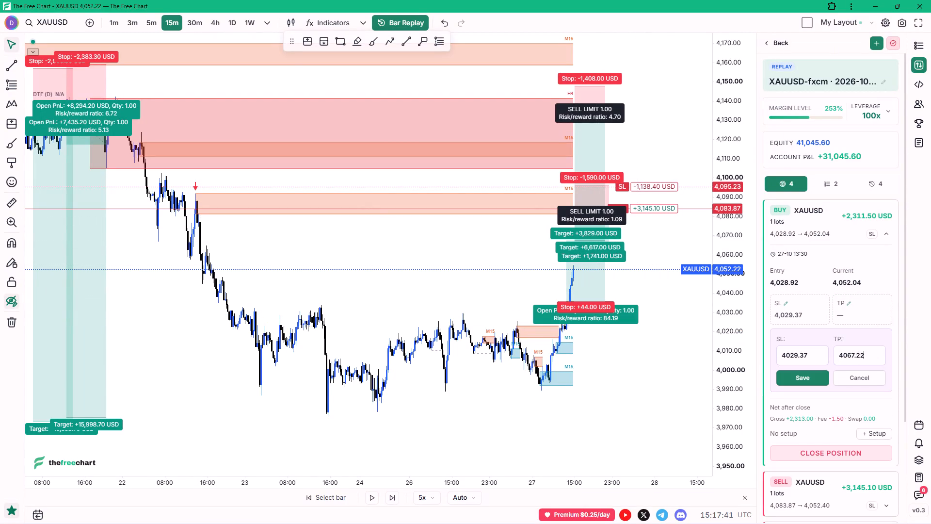
{"action": "left_click", "coordinate": [811, 378]}
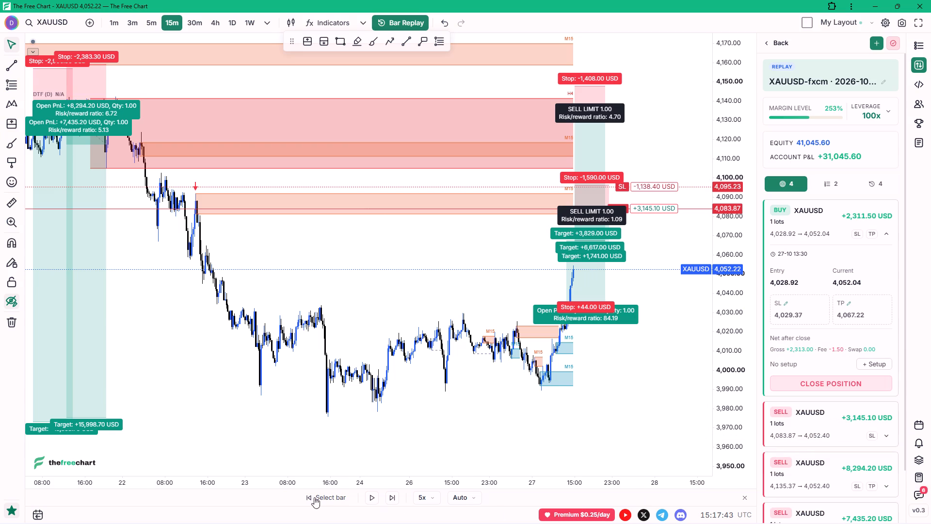
Resume the replay at 5x, switch the chart to the 4h timeframe, and run it on until about 30 Oct before pausing.
{"action": "left_click", "coordinate": [369, 499]}
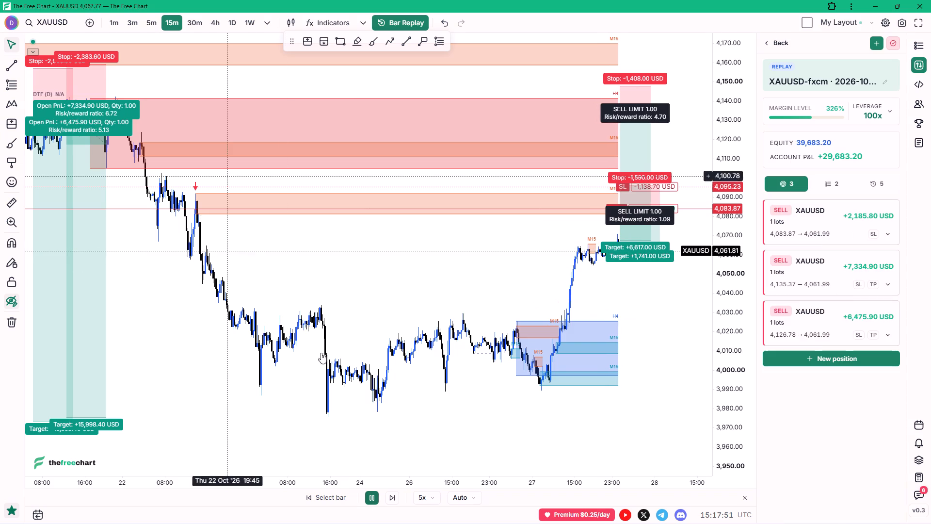
{"action": "double_click", "coordinate": [215, 29]}
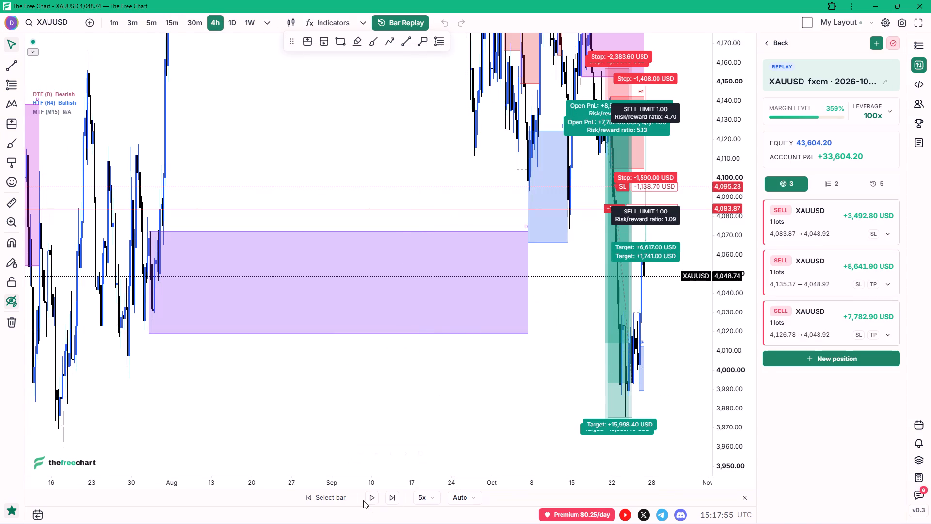
{"action": "double_click", "coordinate": [370, 498]}
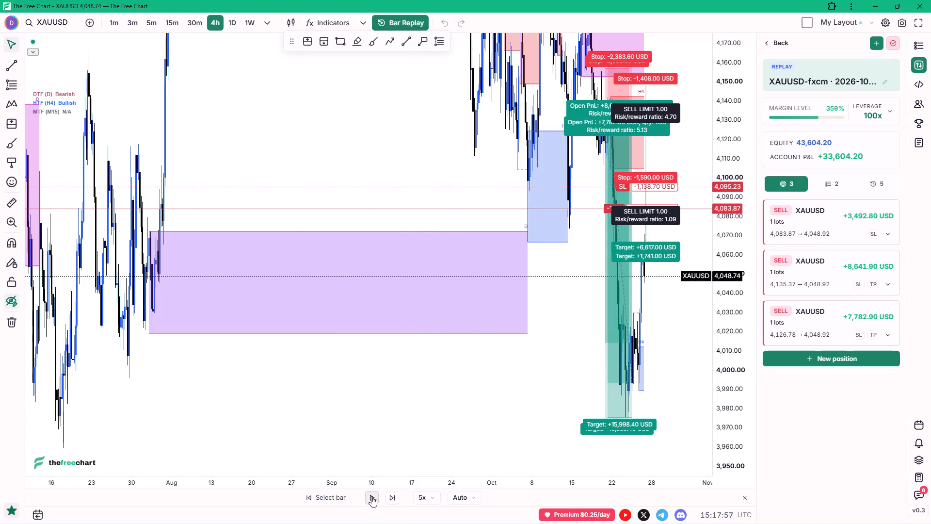
{"action": "left_click", "coordinate": [371, 496]}
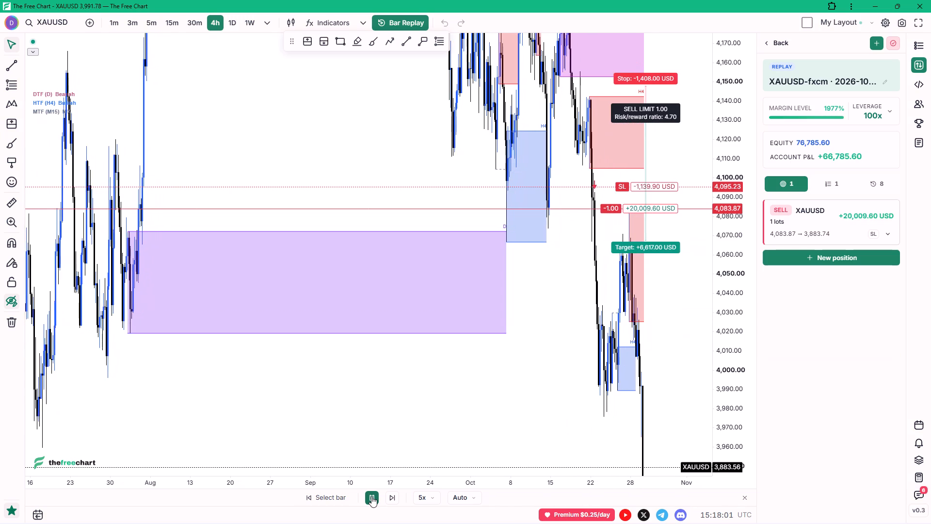
{"action": "left_click", "coordinate": [371, 496]}
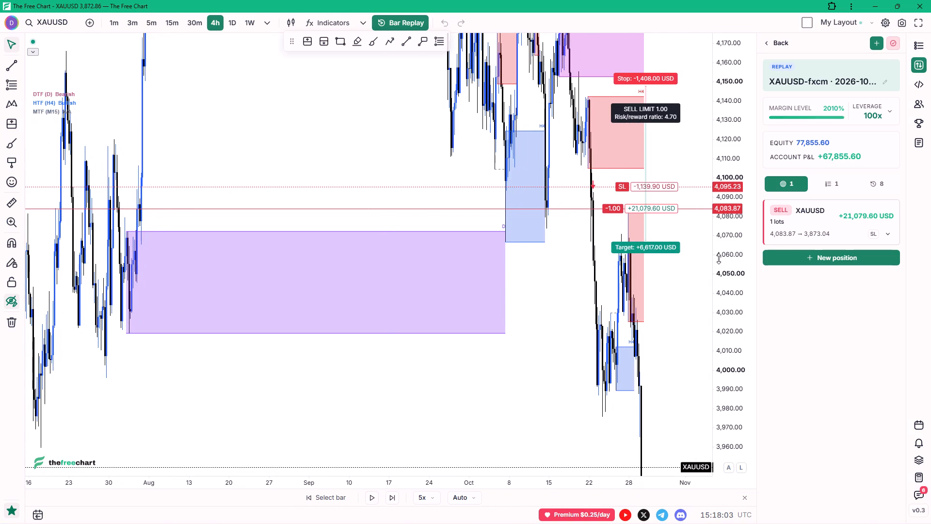
Lower the remaining sell position's stop loss on the chart to 4083.43, just below its entry.
{"action": "left_click_drag", "start_coordinate": [731, 255], "coordinate": [708, 327]}
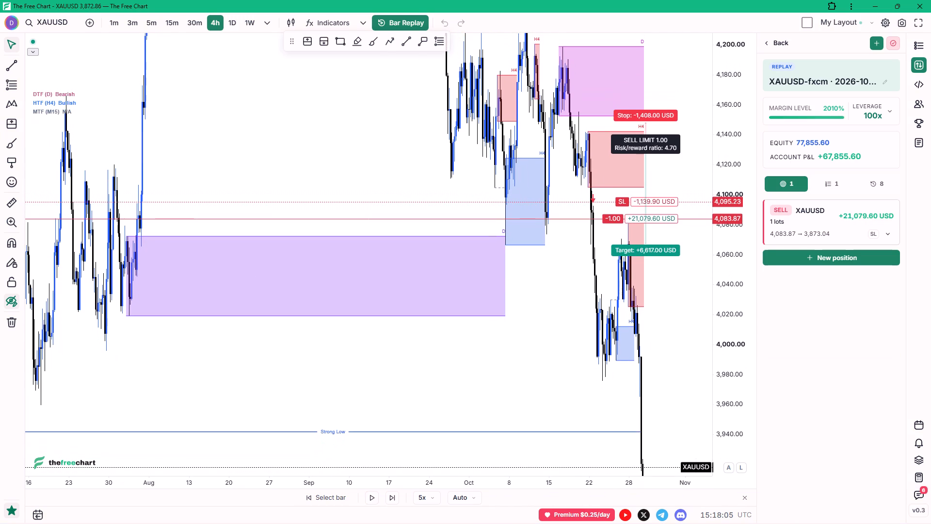
{"action": "left_click_drag", "start_coordinate": [708, 327], "coordinate": [661, 362]}
{"action": "scroll", "coordinate": [598, 263], "scroll_direction": "up", "scroll_amount": 4}
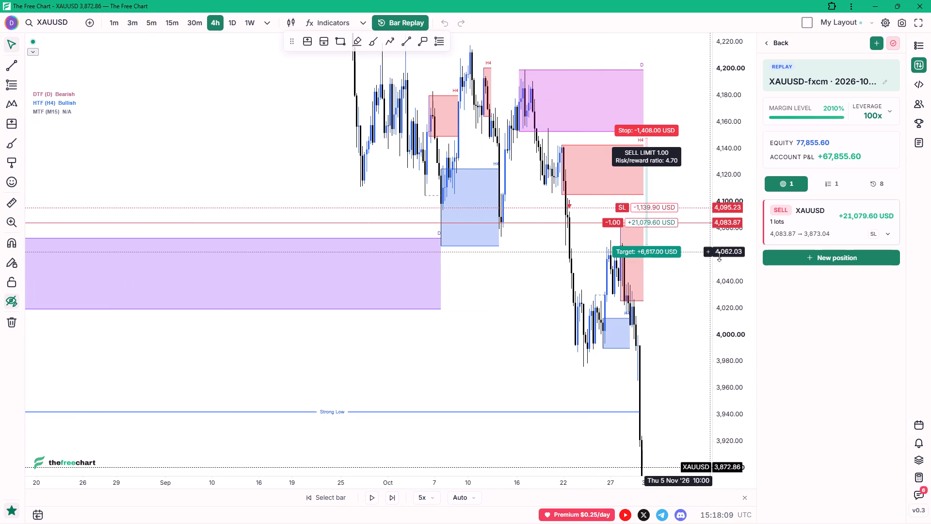
{"action": "left_click_drag", "start_coordinate": [722, 258], "coordinate": [722, 313]}
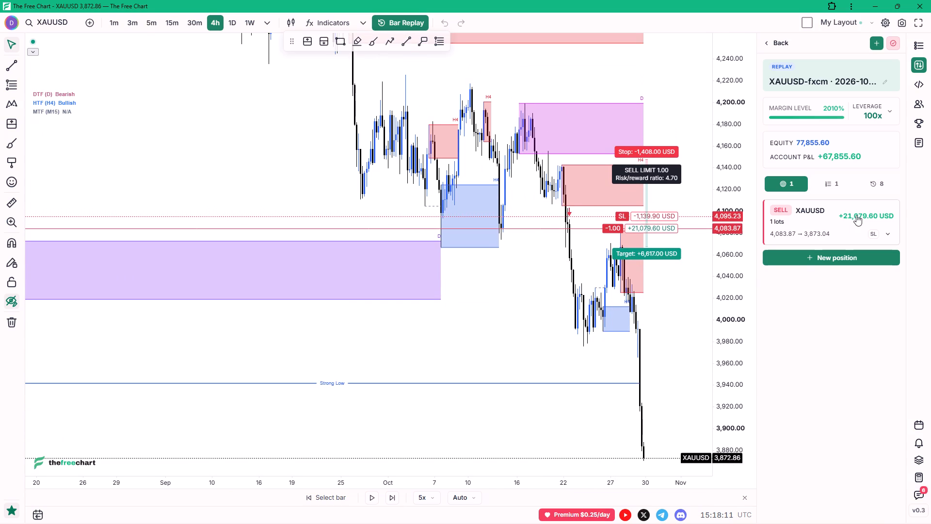
{"action": "left_click_drag", "start_coordinate": [723, 259], "coordinate": [725, 270]}
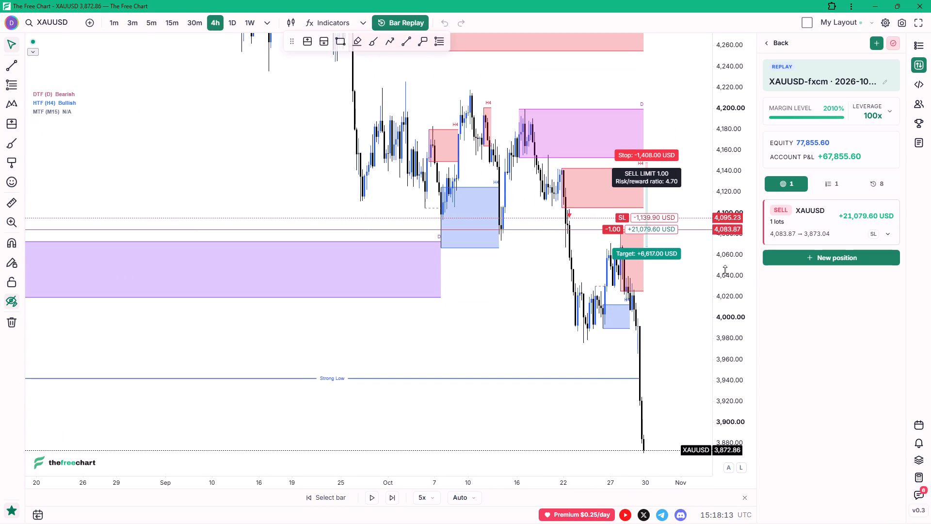
{"action": "left_click_drag", "start_coordinate": [725, 270], "coordinate": [713, 323]}
{"action": "left_click", "coordinate": [713, 323]}
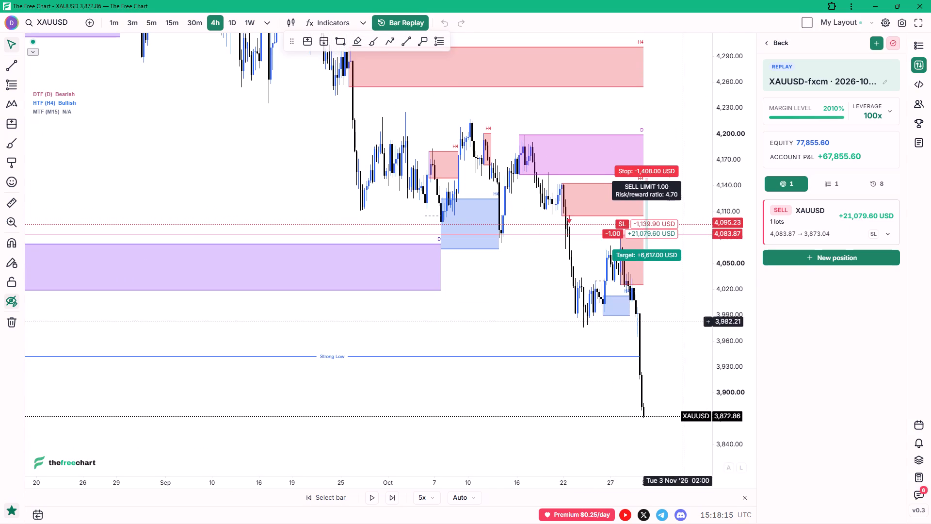
{"action": "left_click_drag", "start_coordinate": [668, 290], "coordinate": [669, 282]}
{"action": "left_click_drag", "start_coordinate": [624, 214], "coordinate": [625, 225]}
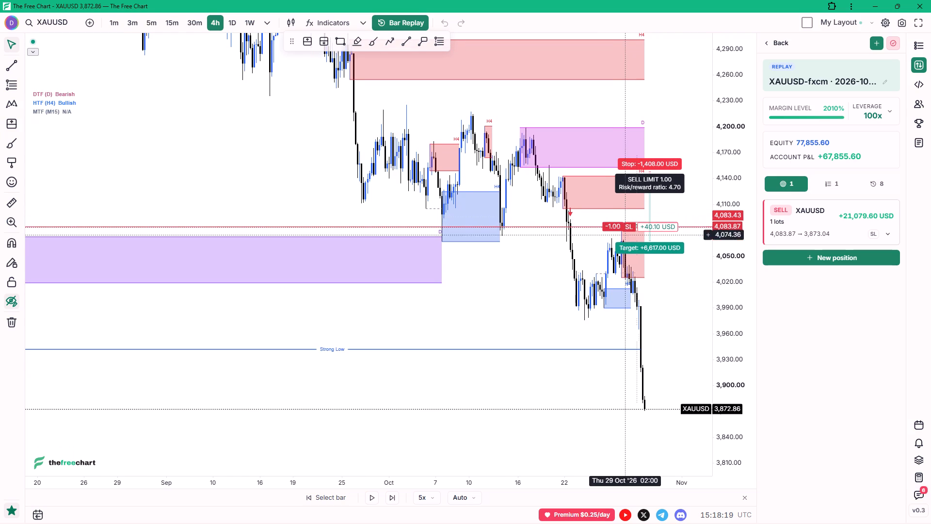
Copy the chart price 3870.66 just below the current candle and save it as the sell position's take profit.
{"action": "left_click_drag", "start_coordinate": [727, 307], "coordinate": [688, 369]}
{"action": "left_click_drag", "start_coordinate": [683, 370], "coordinate": [670, 371]}
{"action": "scroll", "coordinate": [650, 364], "scroll_direction": "down", "scroll_amount": 2}
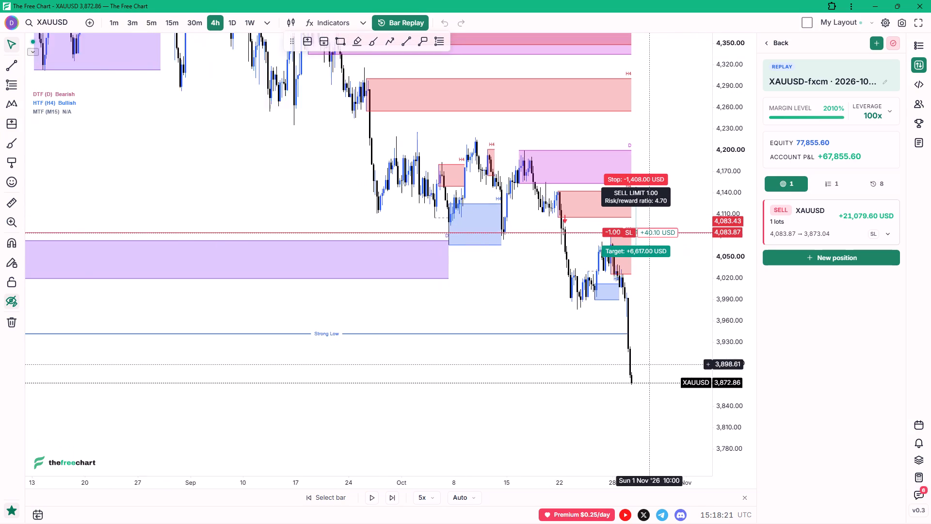
{"action": "scroll", "coordinate": [650, 364], "scroll_direction": "down", "scroll_amount": 2}
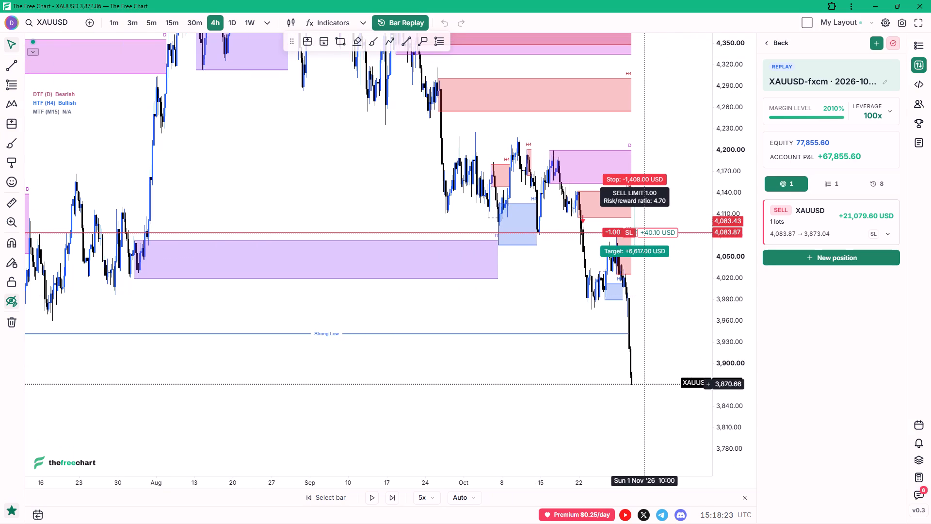
{"action": "right_click", "coordinate": [645, 384]}
{"action": "left_click", "coordinate": [680, 409]}
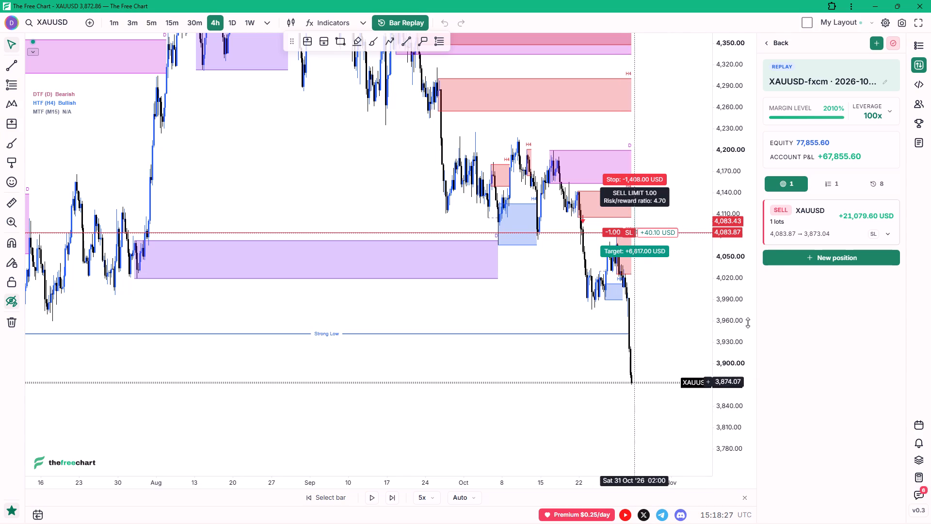
{"action": "left_click", "coordinate": [884, 232]}
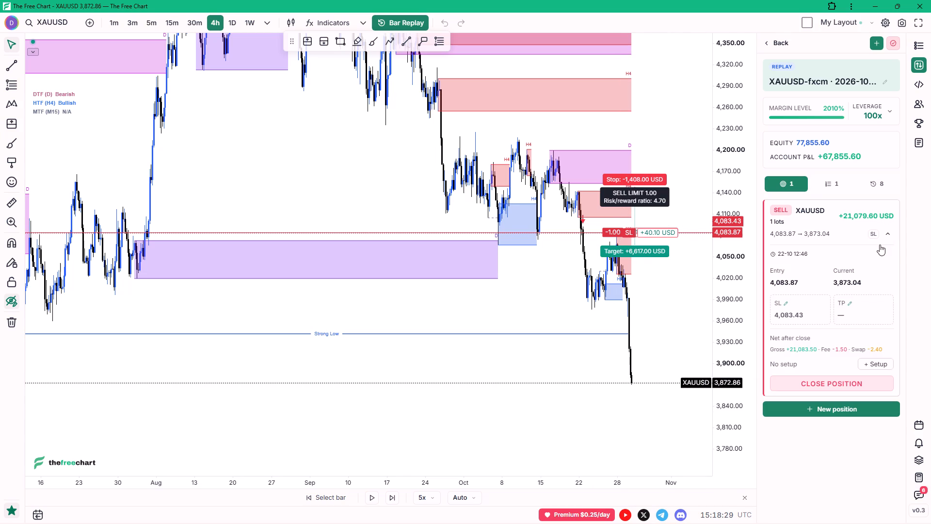
{"action": "left_click", "coordinate": [849, 306]}
{"action": "left_click", "coordinate": [852, 360]}
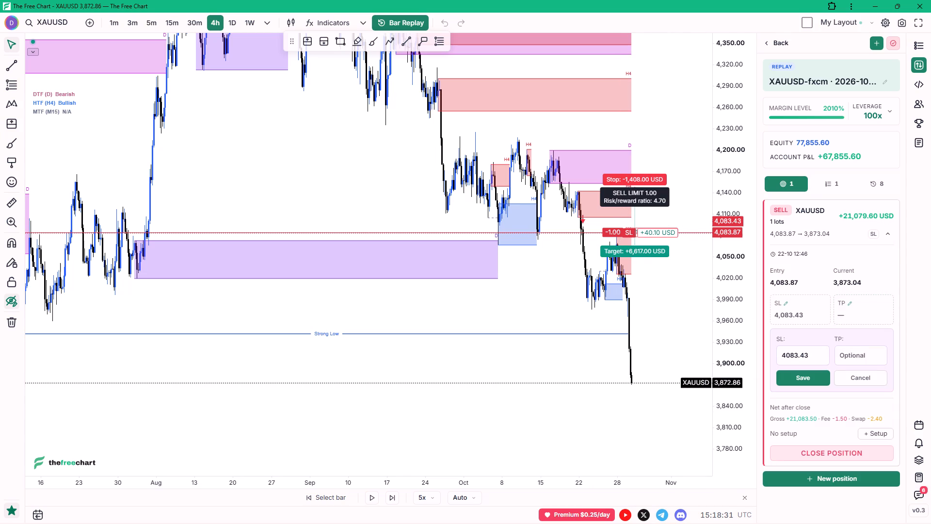
{"action": "key", "text": "ctrl+v"}
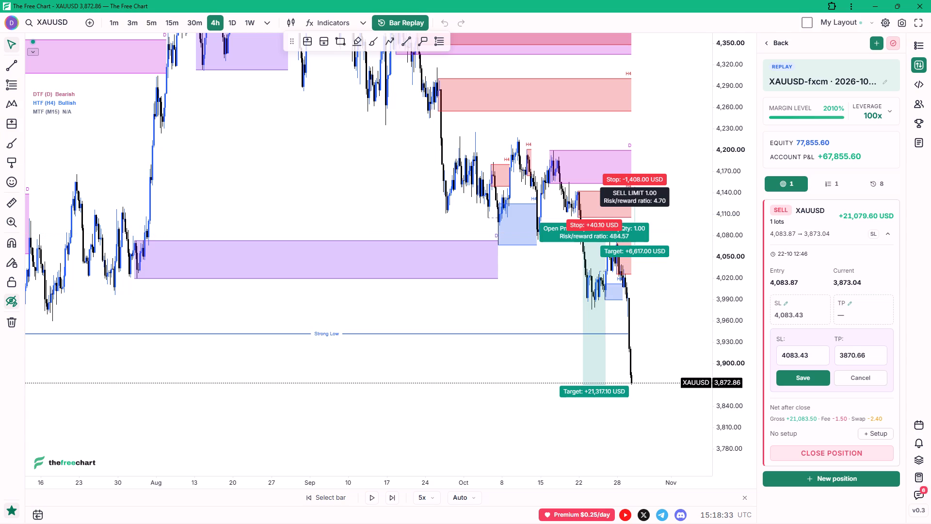
{"action": "left_click", "coordinate": [817, 383]}
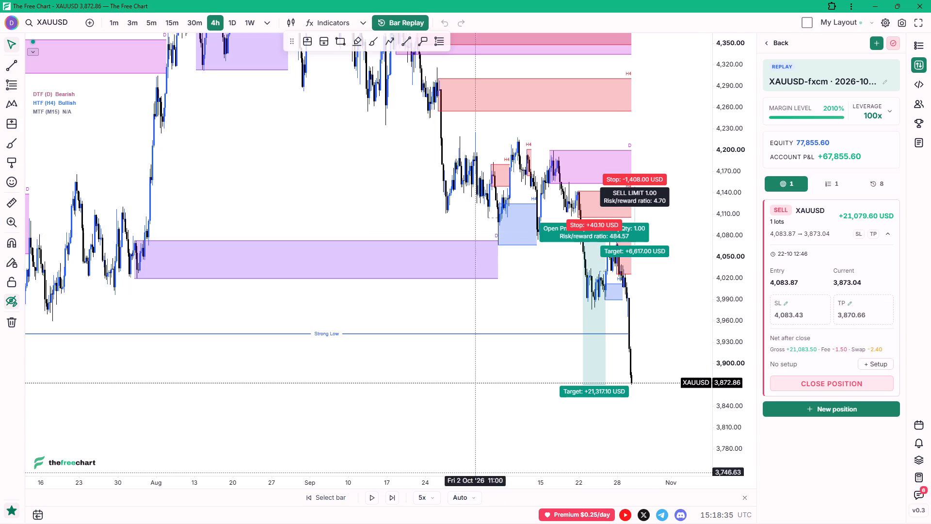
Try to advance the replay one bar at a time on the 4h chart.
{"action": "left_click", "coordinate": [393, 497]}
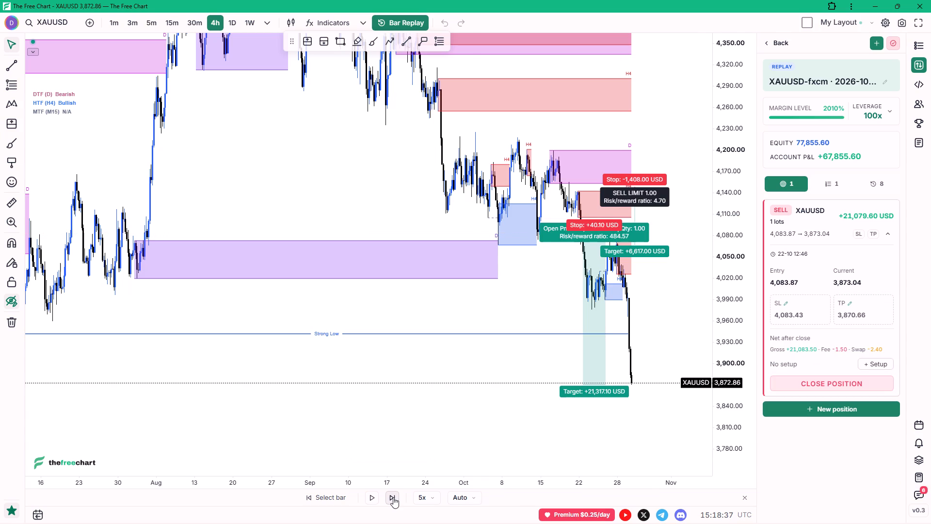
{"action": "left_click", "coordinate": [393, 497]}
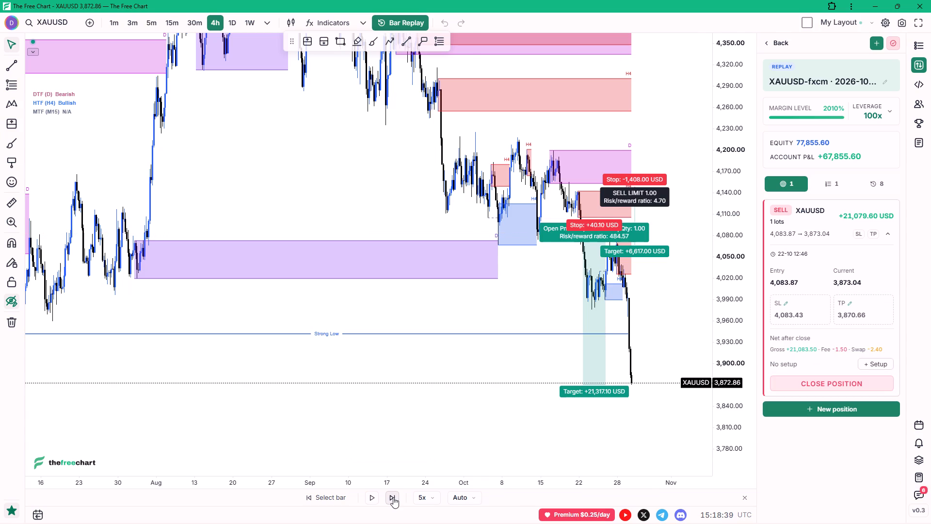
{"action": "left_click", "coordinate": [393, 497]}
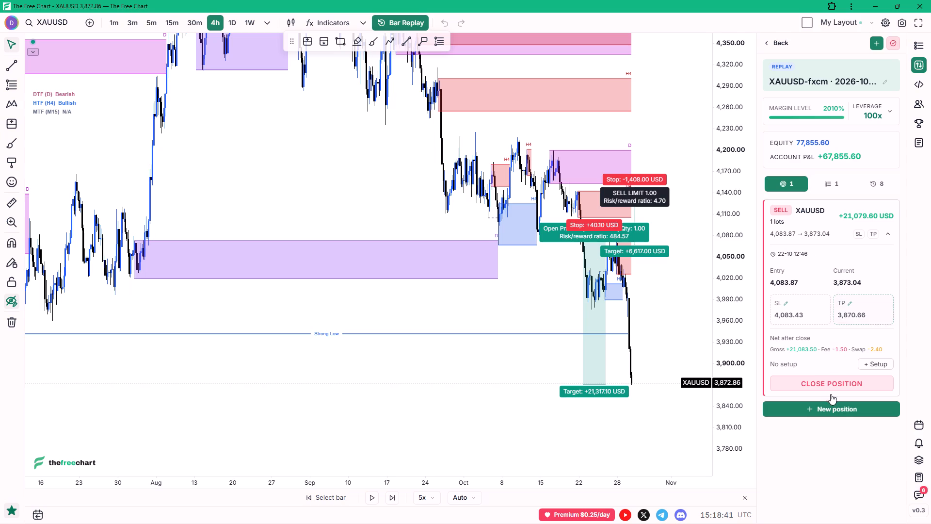
Close the open 1-lot XAUUSD sell position.
{"action": "left_click", "coordinate": [834, 389]}
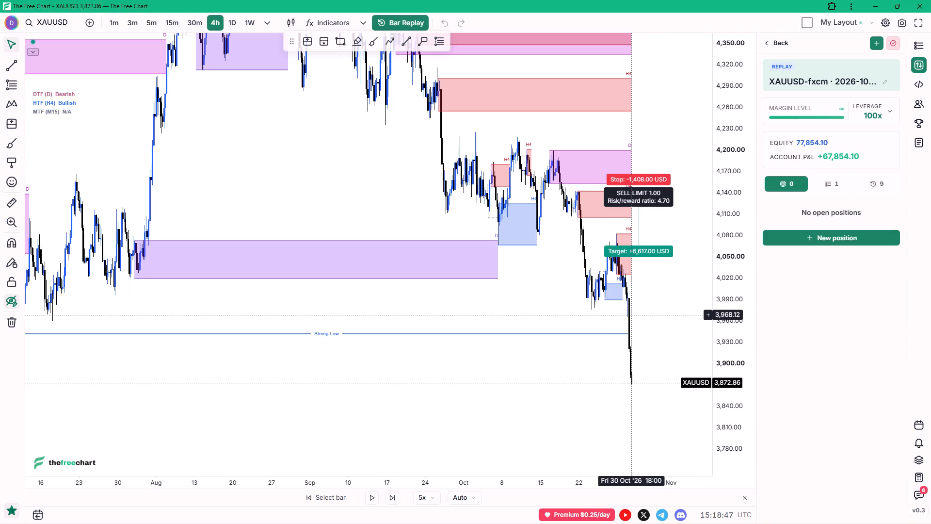
Try to resume the replay and switch the chart back to the 15m timeframe.
{"action": "left_click", "coordinate": [372, 496]}
{"action": "left_click", "coordinate": [176, 29]}
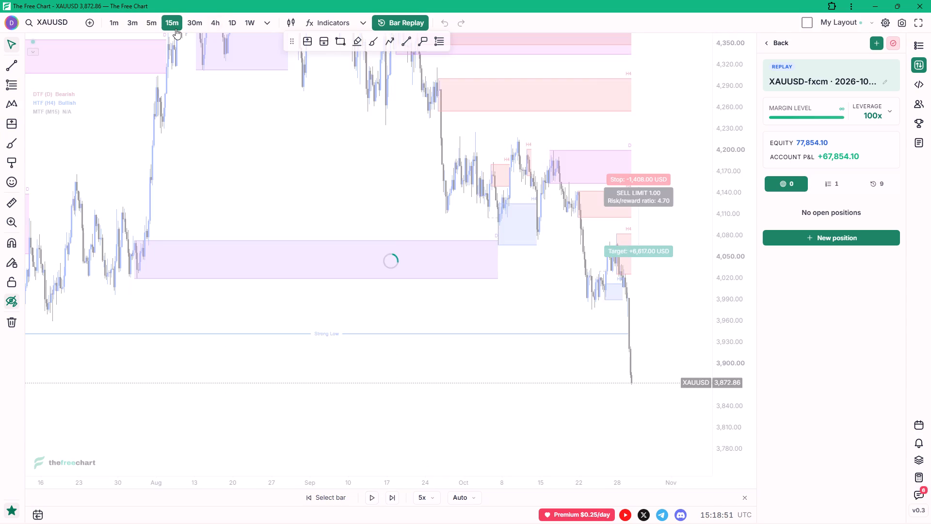
{"action": "scroll", "coordinate": [691, 335], "scroll_direction": "up", "scroll_amount": 5}
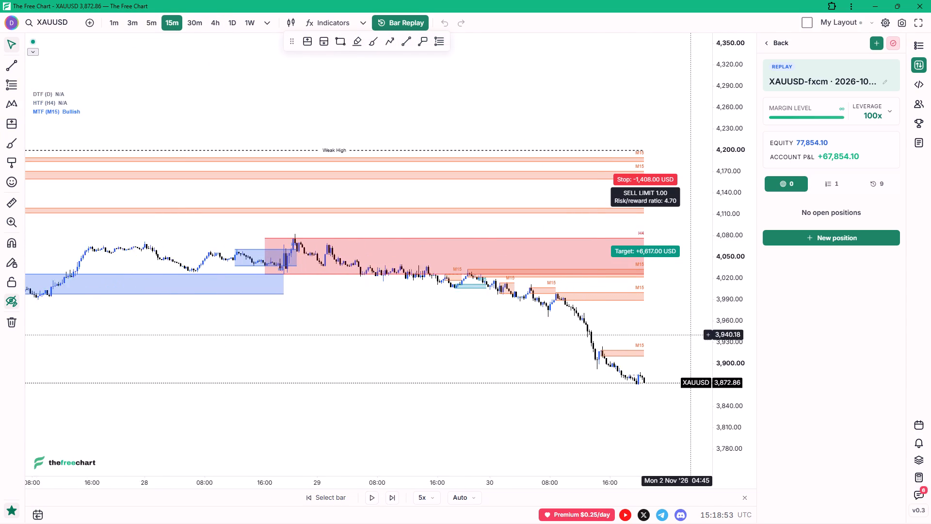
{"action": "scroll", "coordinate": [691, 335], "scroll_direction": "up", "scroll_amount": 4}
{"action": "scroll", "coordinate": [690, 335], "scroll_direction": "down", "scroll_amount": 5}
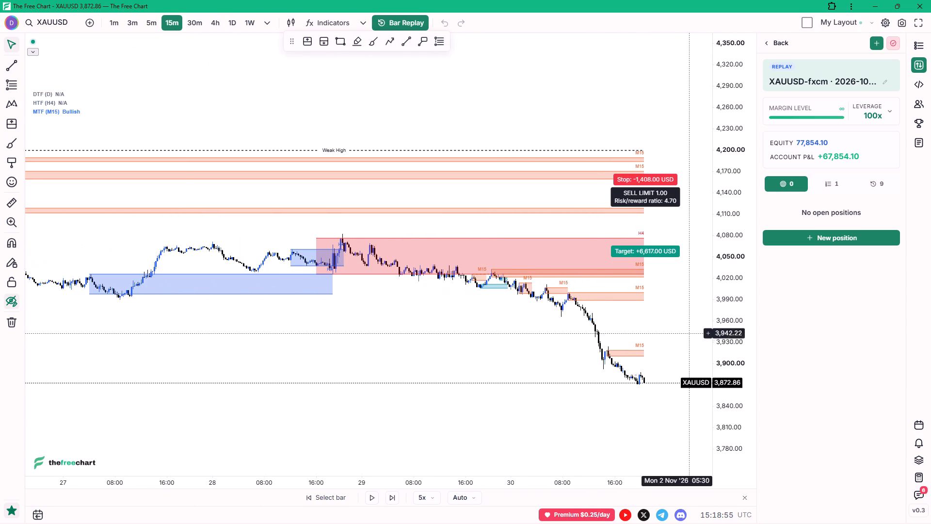
{"action": "scroll", "coordinate": [668, 252], "scroll_direction": "down", "scroll_amount": 12}
Cancel the pending 1-lot XAUUSD sell limit order at 4,133.65.
{"action": "left_click_drag", "start_coordinate": [644, 196], "coordinate": [642, 198]}
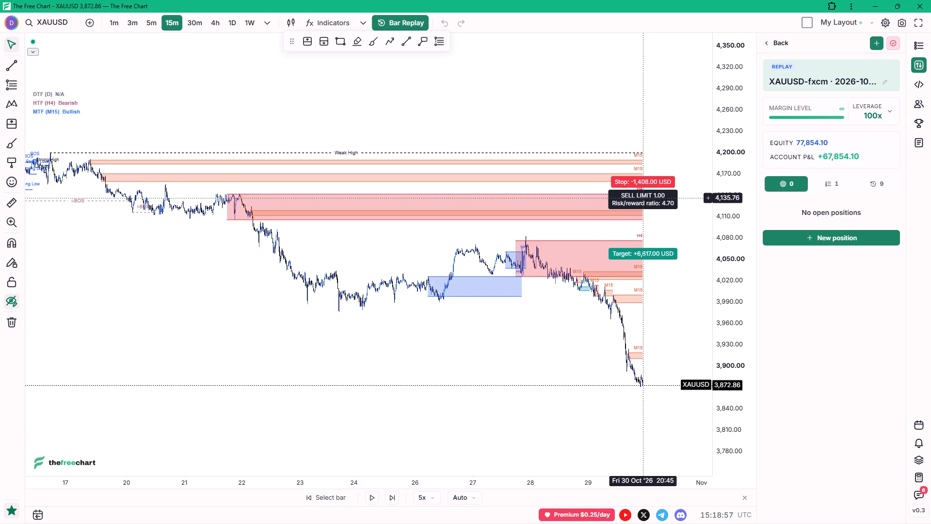
{"action": "left_click_drag", "start_coordinate": [642, 198], "coordinate": [614, 198]}
{"action": "left_click", "coordinate": [614, 198]}
{"action": "left_click", "coordinate": [627, 197]}
{"action": "left_click", "coordinate": [635, 198]}
{"action": "left_click", "coordinate": [623, 188]}
{"action": "left_click", "coordinate": [622, 183]}
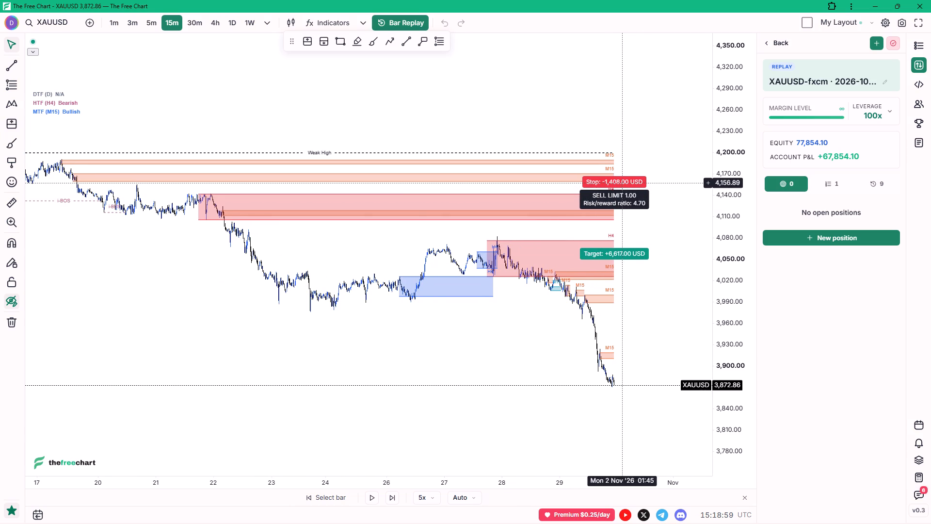
{"action": "left_click", "coordinate": [829, 187]}
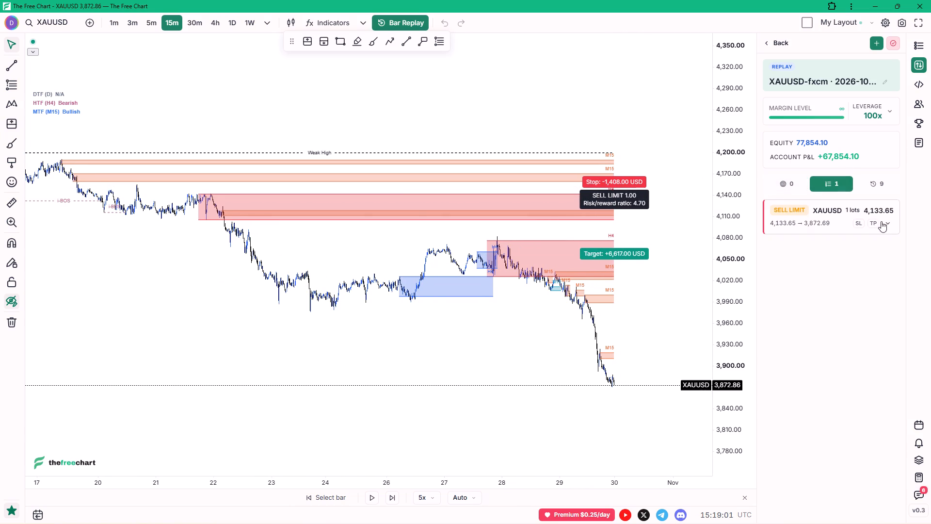
{"action": "left_click", "coordinate": [885, 221]}
{"action": "double_click", "coordinate": [826, 337]}
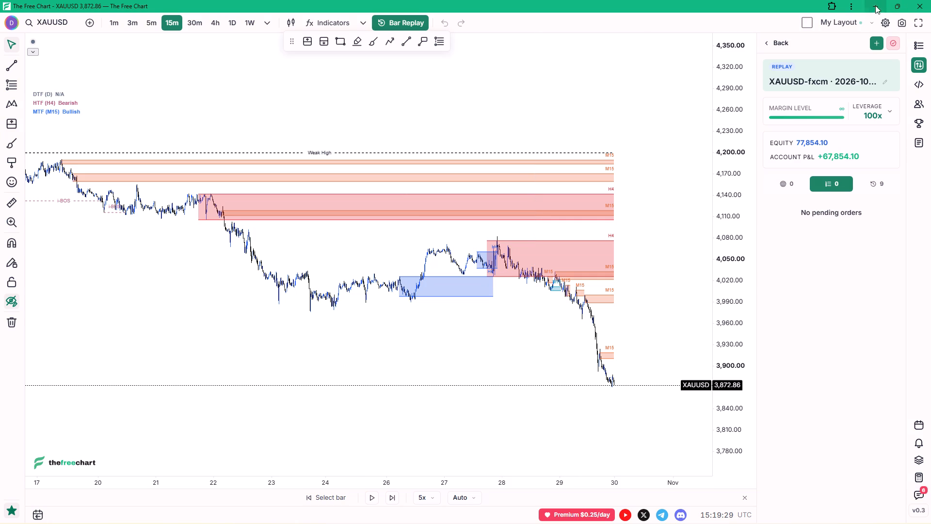
Complete the replay trading session and confirm ending it.
{"action": "left_click", "coordinate": [896, 45]}
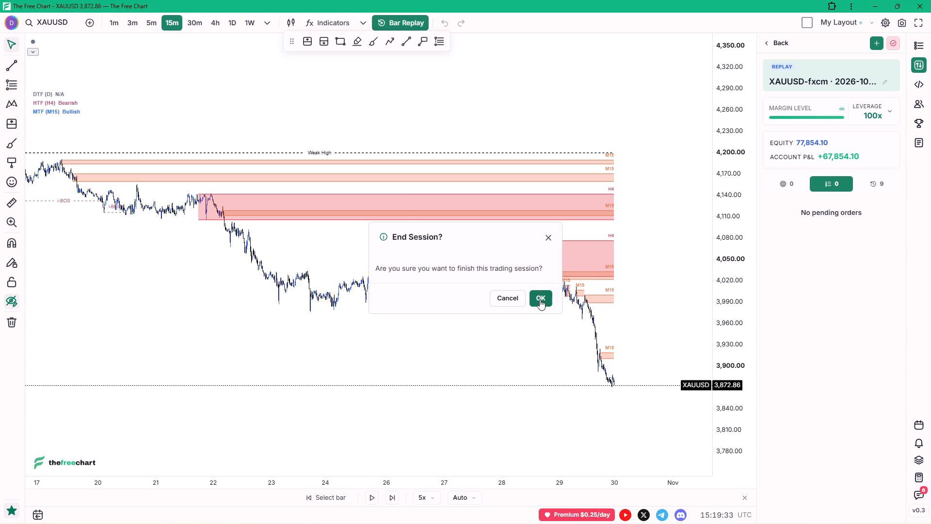
{"action": "left_click", "coordinate": [540, 299]}
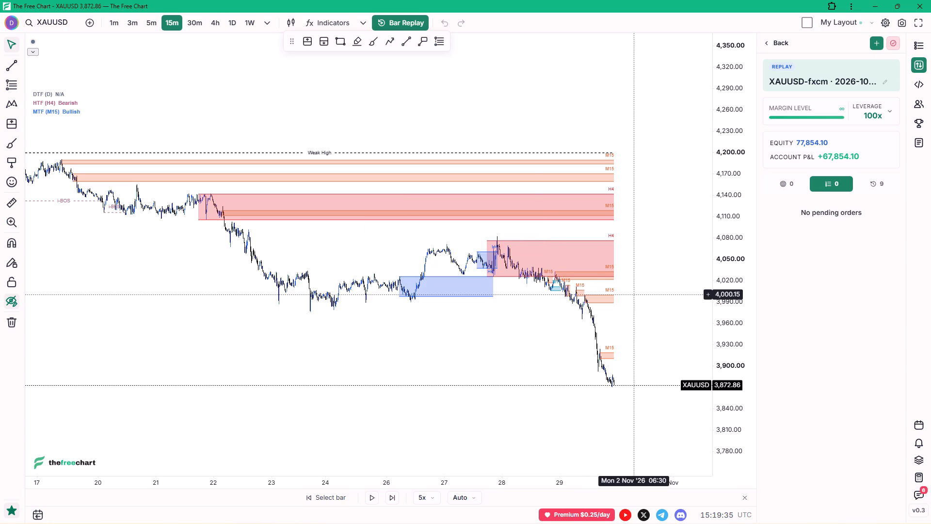
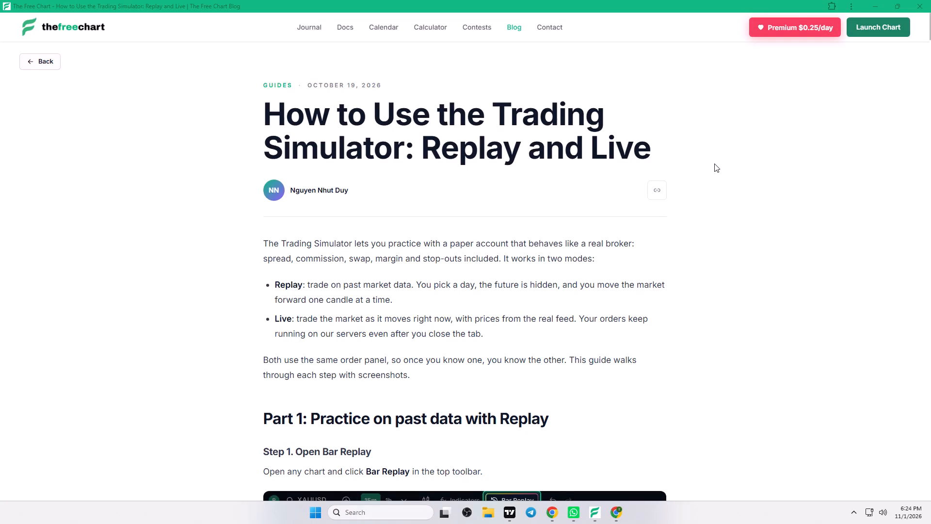
{"action": "scroll", "coordinate": [714, 164], "scroll_direction": "down", "scroll_amount": 9}
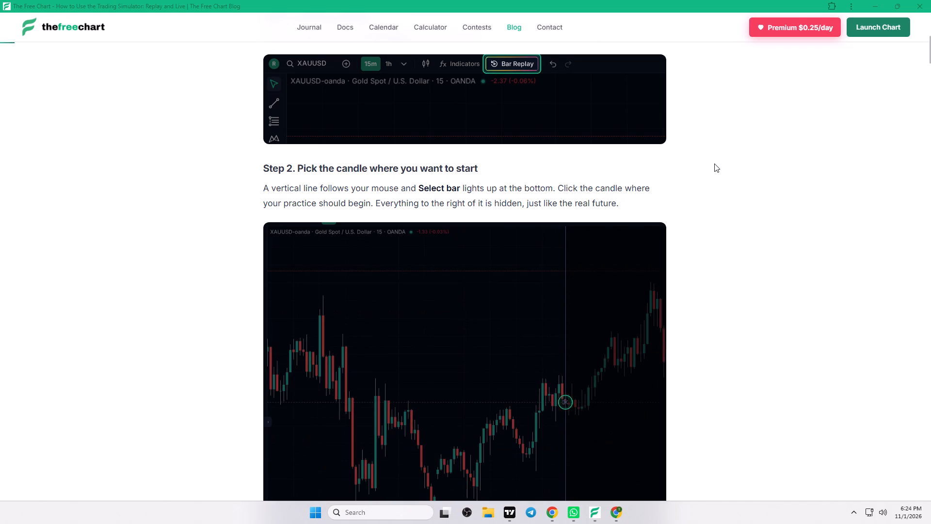
{"action": "scroll", "coordinate": [714, 164], "scroll_direction": "down", "scroll_amount": 6}
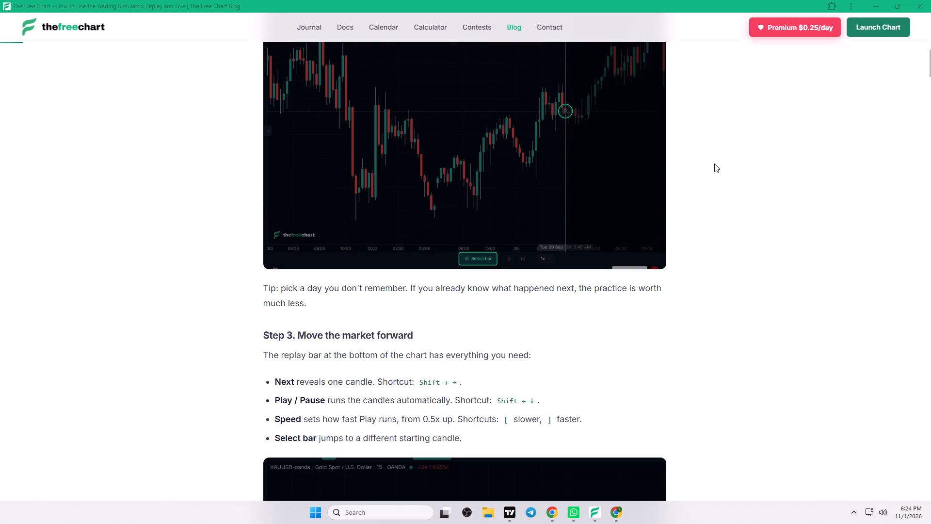
{"action": "scroll", "coordinate": [714, 164], "scroll_direction": "down", "scroll_amount": 13}
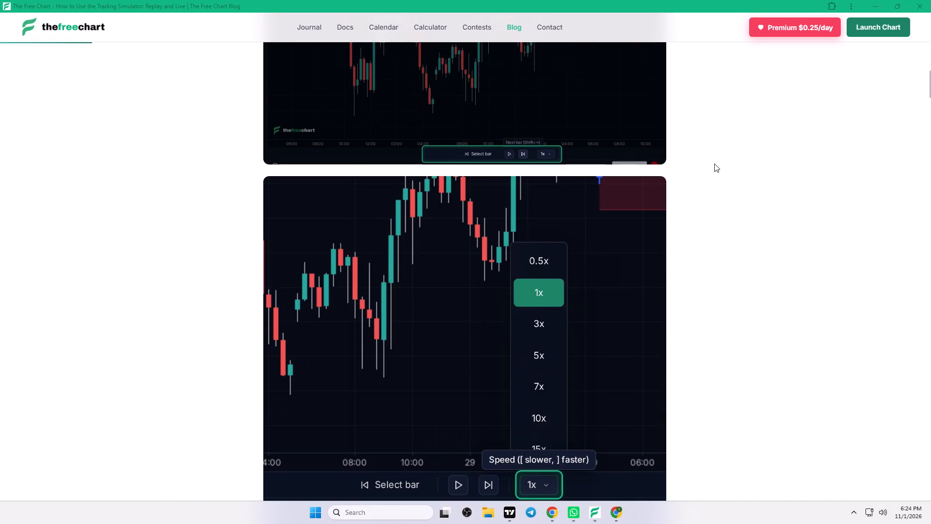
{"action": "scroll", "coordinate": [714, 164], "scroll_direction": "down", "scroll_amount": 9}
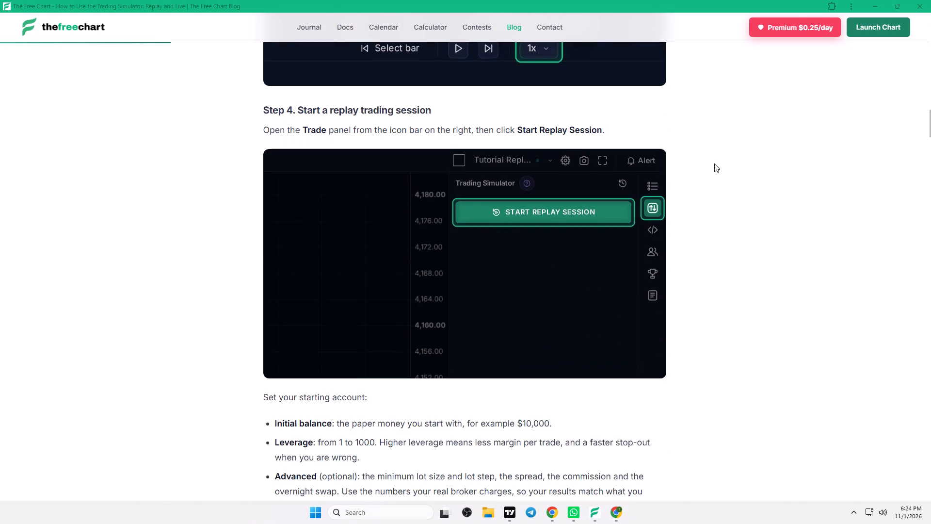
{"action": "scroll", "coordinate": [714, 164], "scroll_direction": "down", "scroll_amount": 15}
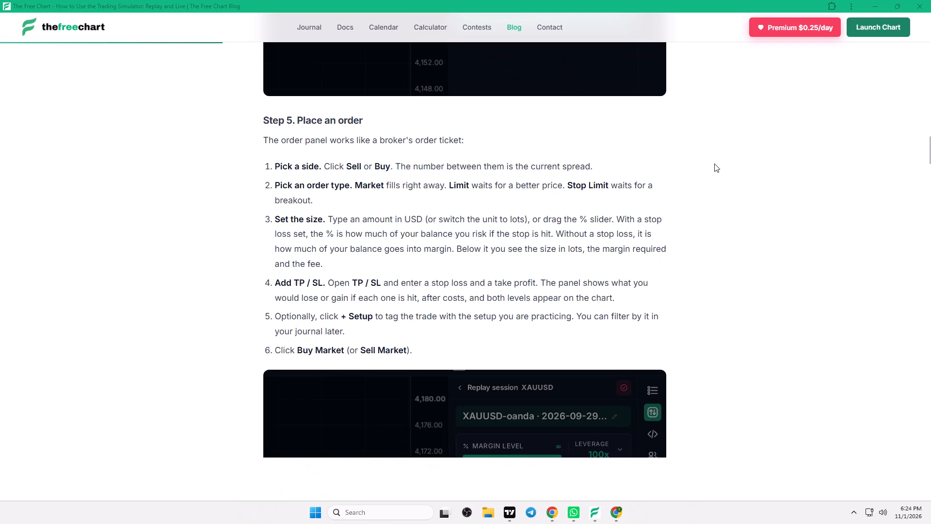
{"action": "scroll", "coordinate": [714, 164], "scroll_direction": "down", "scroll_amount": 11}
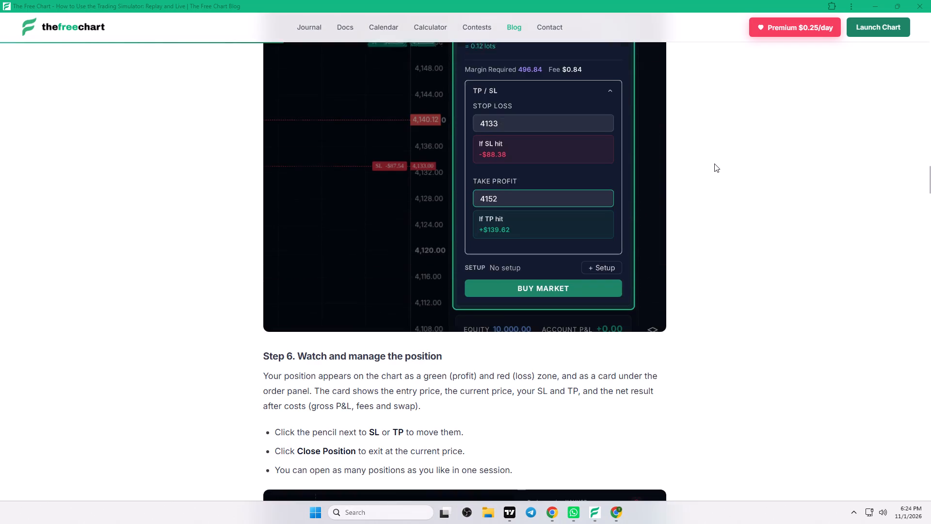
{"action": "scroll", "coordinate": [714, 164], "scroll_direction": "down", "scroll_amount": 6}
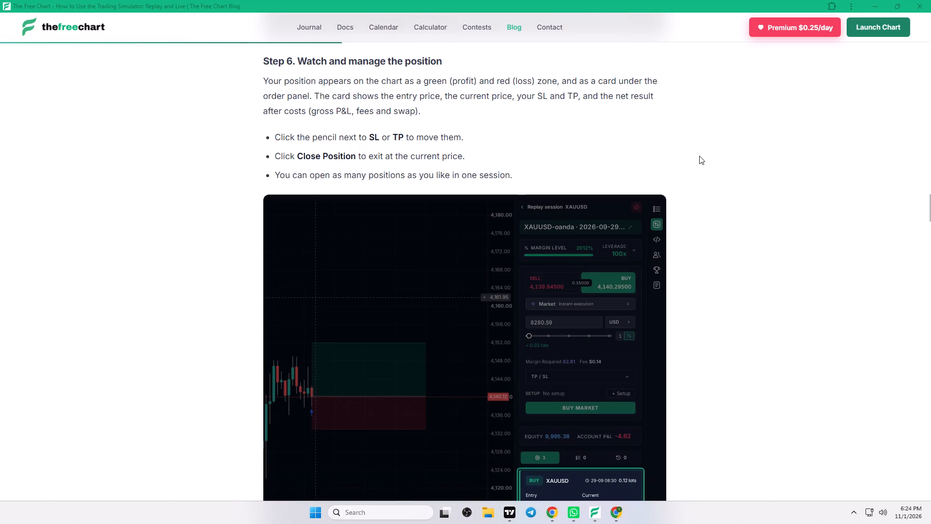
{"action": "scroll", "coordinate": [700, 287], "scroll_direction": "down", "scroll_amount": 14}
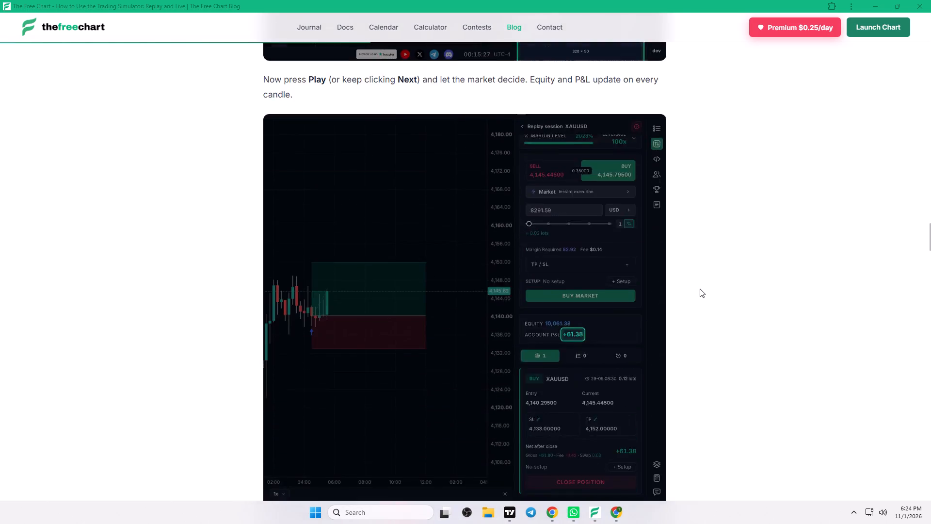
{"action": "scroll", "coordinate": [700, 289], "scroll_direction": "down", "scroll_amount": 3}
{"action": "scroll", "coordinate": [700, 289], "scroll_direction": "up", "scroll_amount": 5}
{"action": "scroll", "coordinate": [700, 289], "scroll_direction": "down", "scroll_amount": 7}
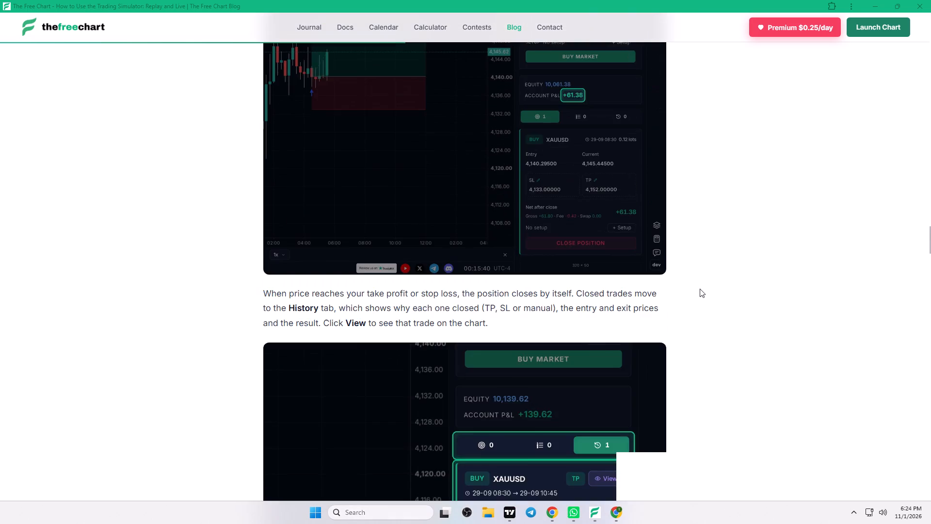
{"action": "scroll", "coordinate": [700, 289], "scroll_direction": "down", "scroll_amount": 16}
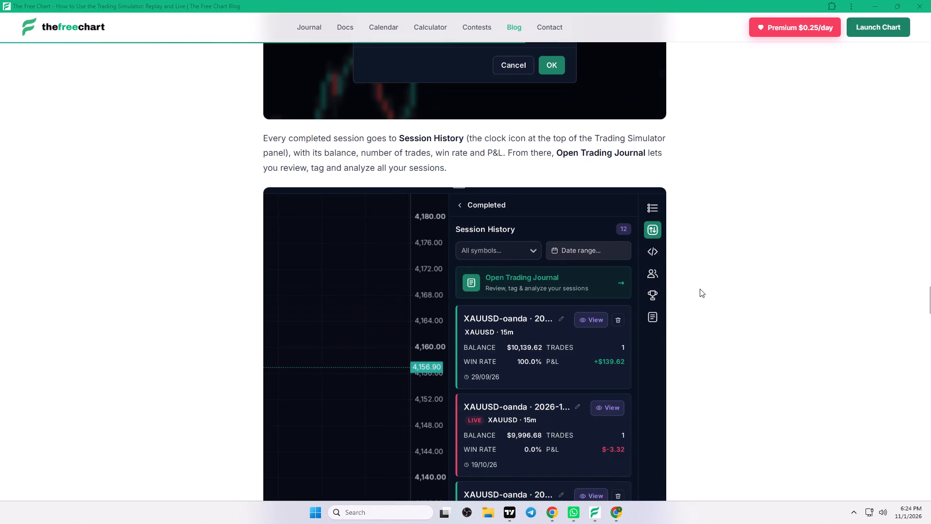
{"action": "scroll", "coordinate": [700, 289], "scroll_direction": "down", "scroll_amount": 6}
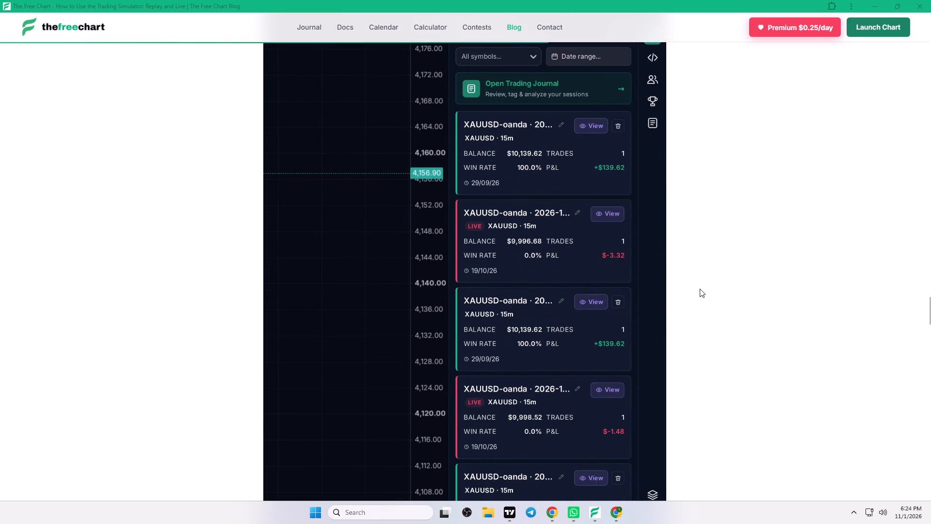
{"action": "scroll", "coordinate": [700, 289], "scroll_direction": "down", "scroll_amount": 9}
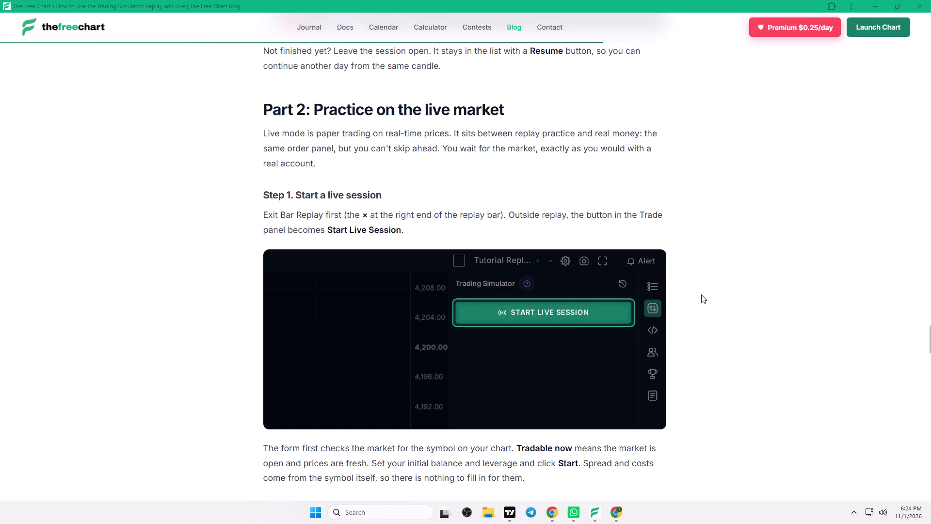